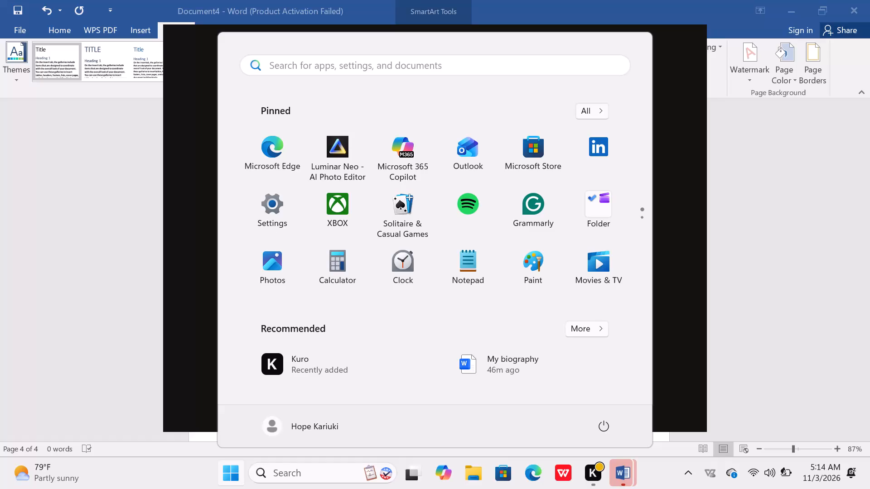
Open Google Chrome in a maximized window using the Hope profile.
click(338, 64)
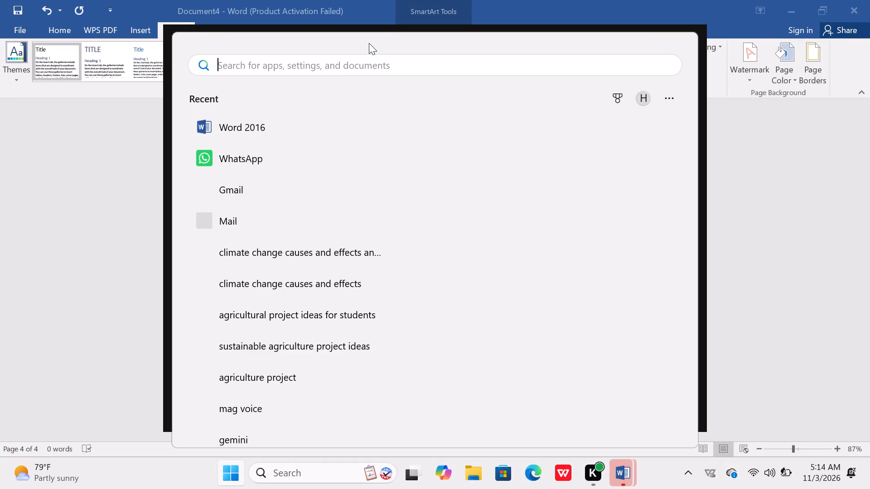
key(g)
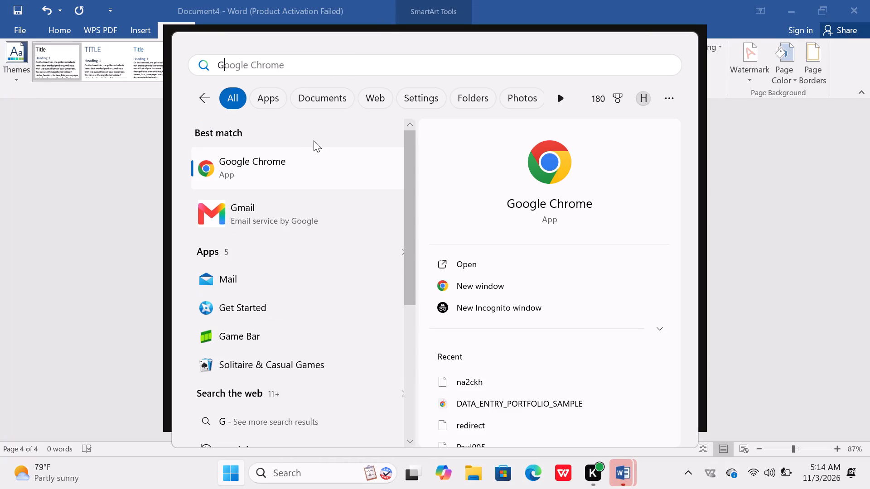
drag(309, 161, 315, 159)
drag(229, 163, 235, 160)
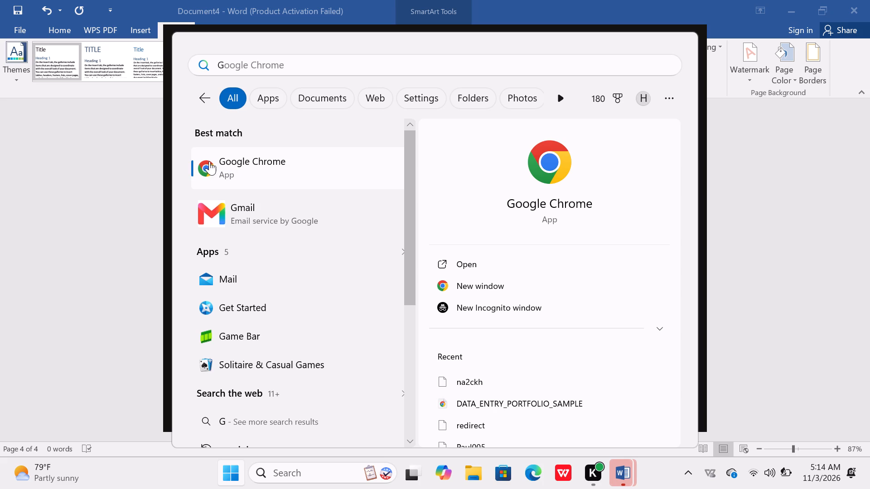
click(217, 158)
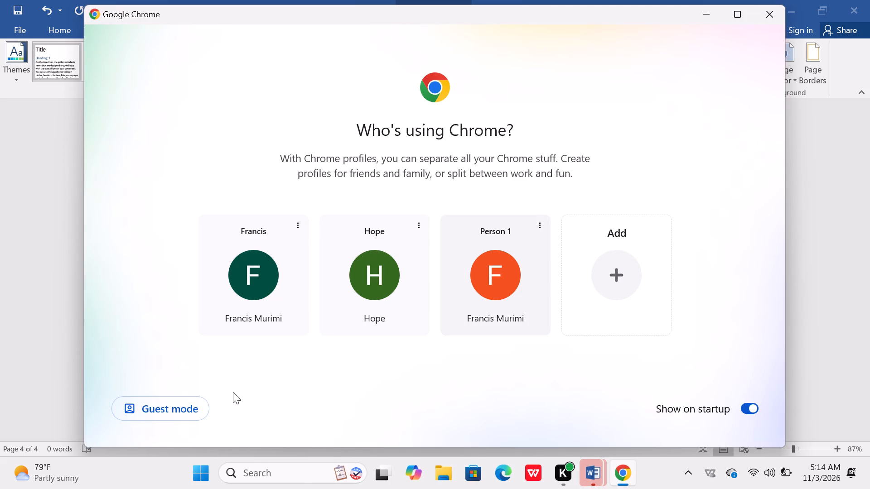
drag(381, 280, 386, 278)
click(373, 273)
click(736, 11)
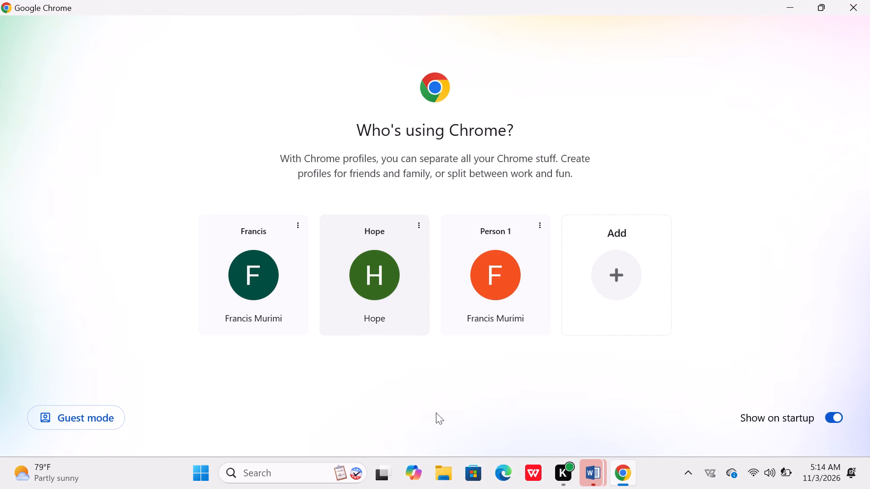
click(379, 270)
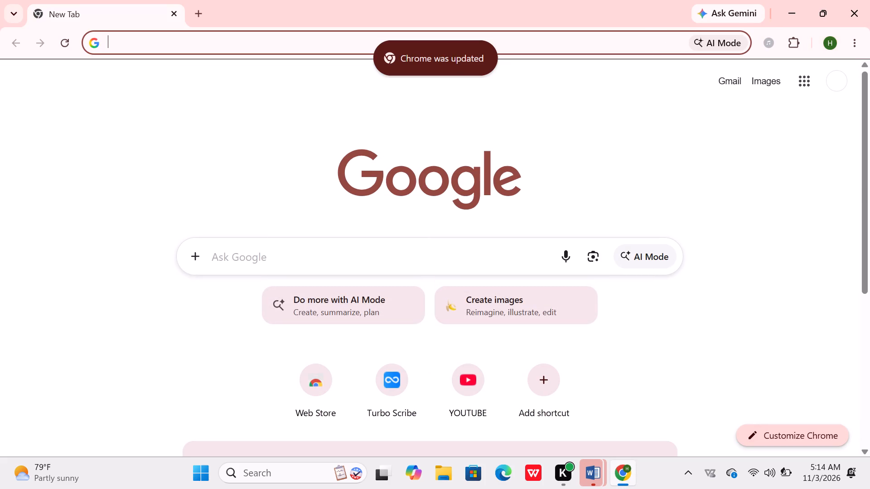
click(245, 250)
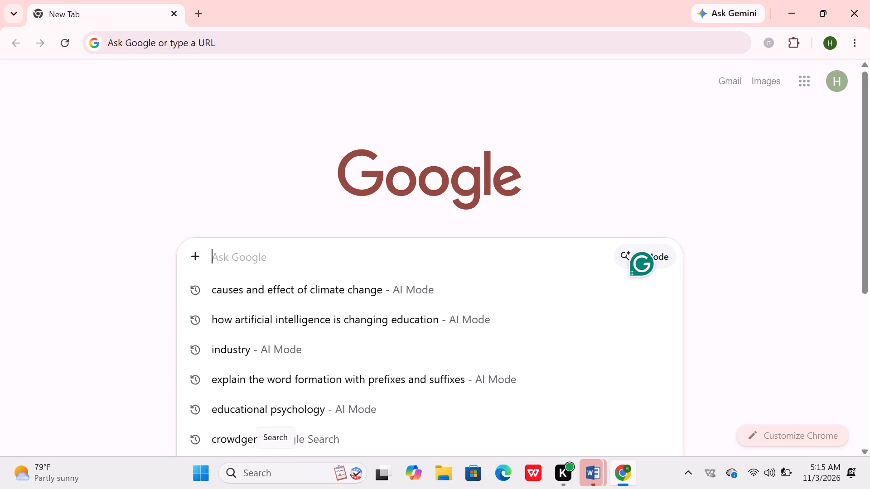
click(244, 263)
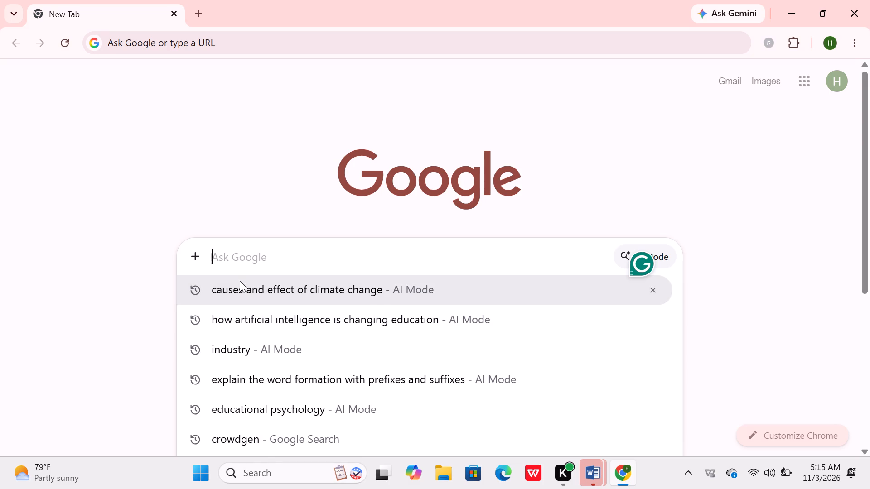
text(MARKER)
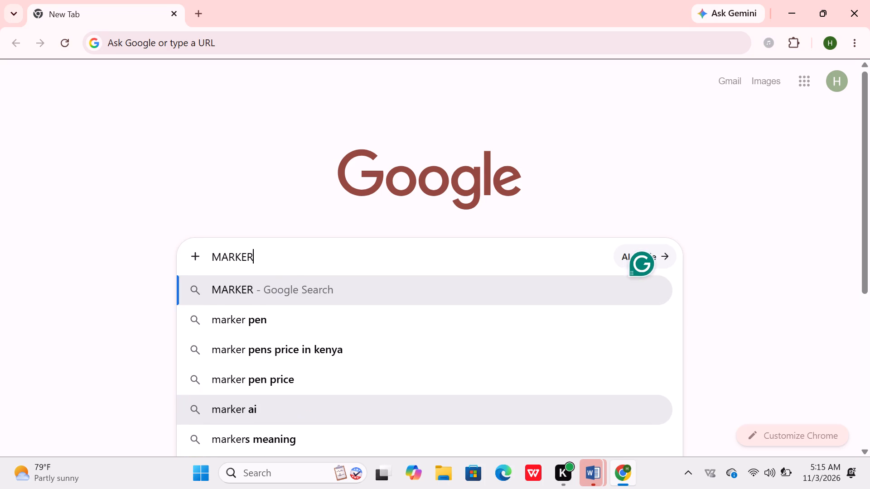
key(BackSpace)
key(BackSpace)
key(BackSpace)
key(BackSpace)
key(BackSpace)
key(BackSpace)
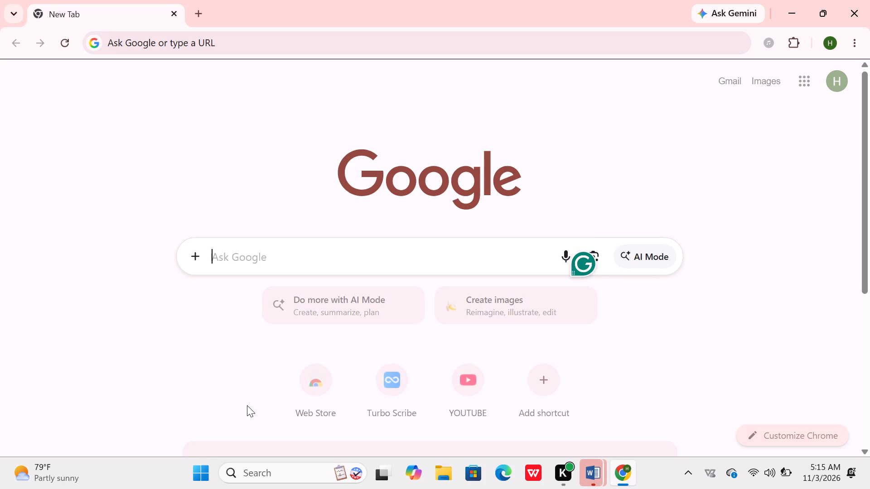
Search Google for "marketing strategies" by entering "Marketing" and choosing the matching suggestion.
key(m)
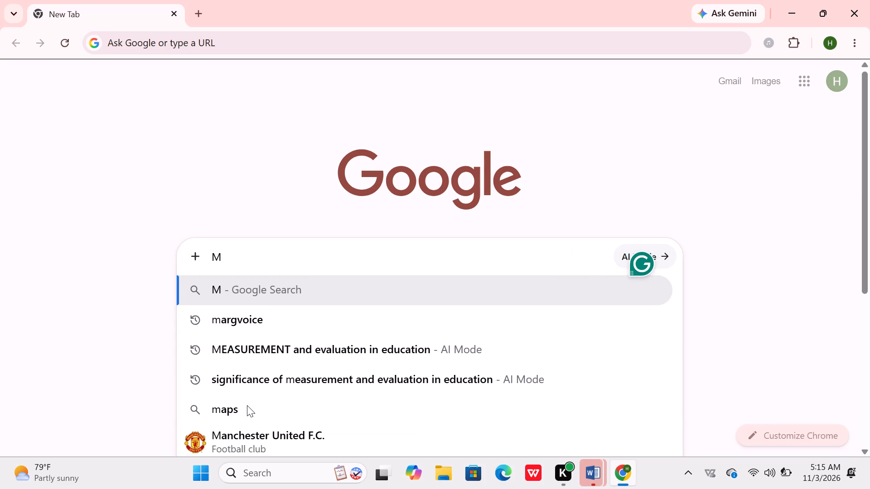
text(ar)
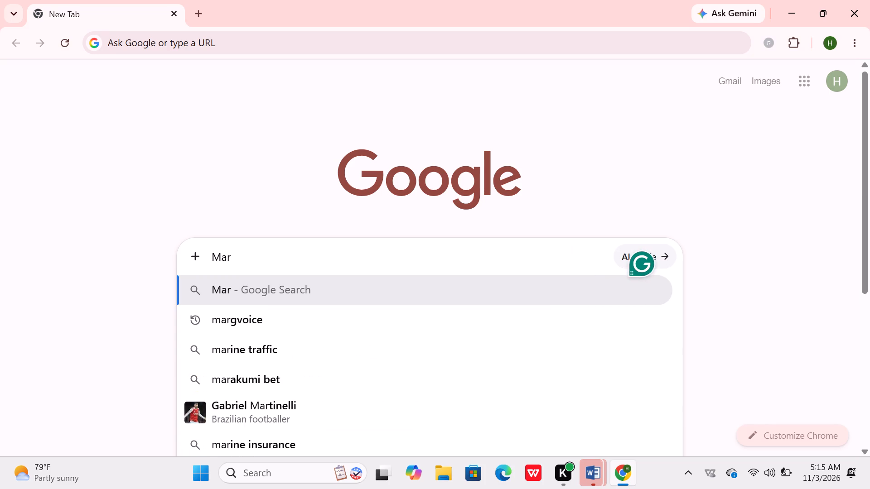
key(k)
text(eting)
key(space)
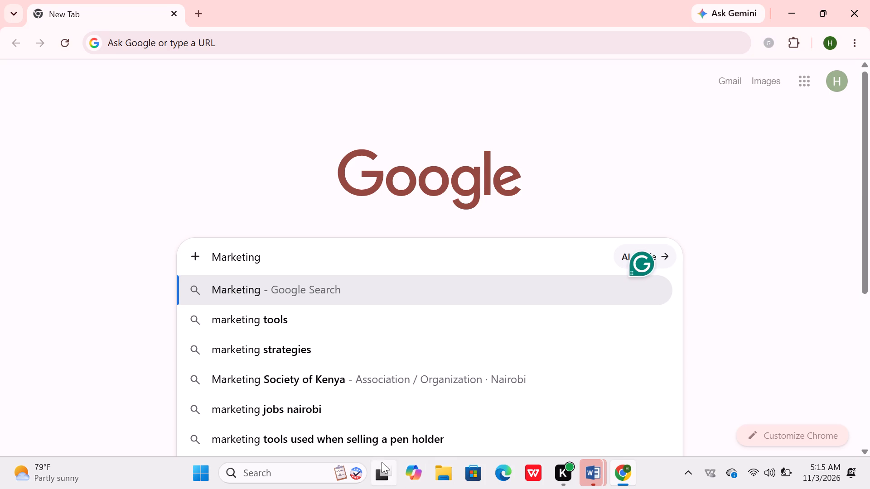
click(319, 345)
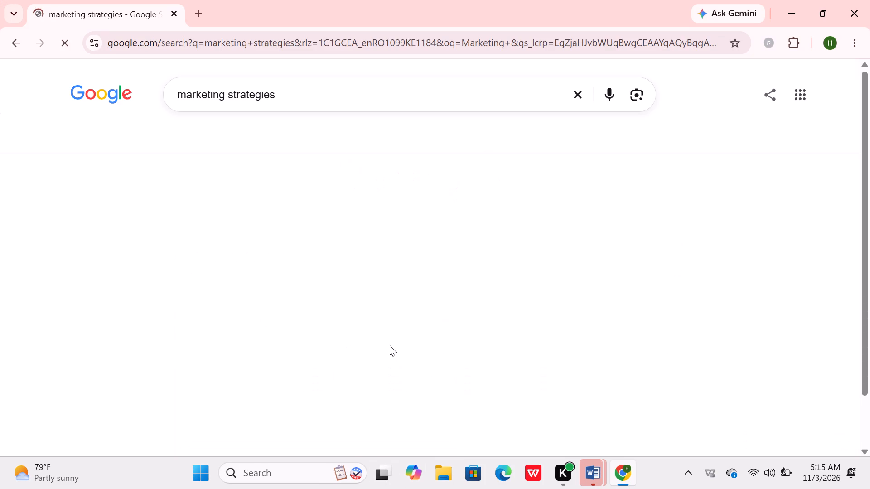
Expand the AI Overview on marketing strategies to its full text.
scroll(385, 338, down, 2)
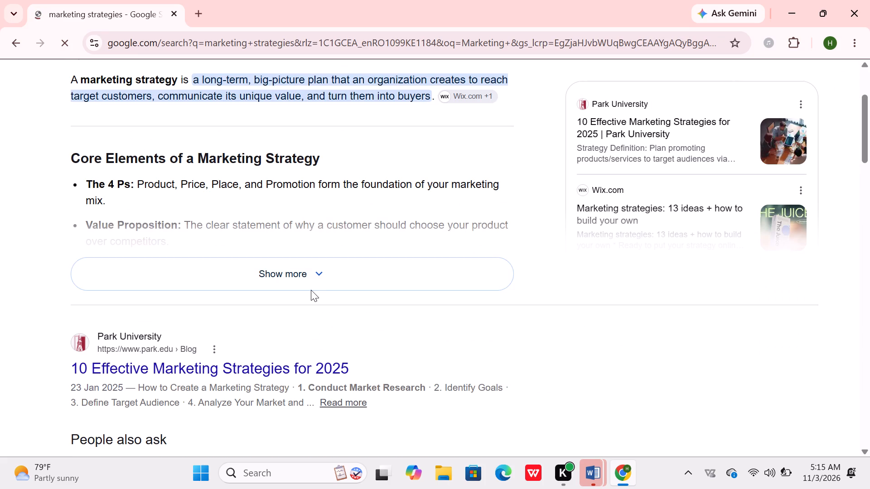
click(320, 273)
scroll(324, 303, up, 2)
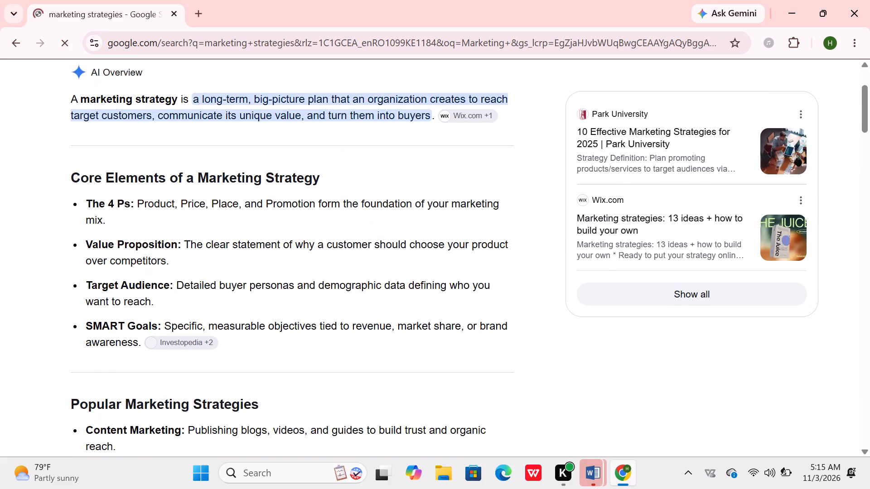
scroll(324, 303, up, 1)
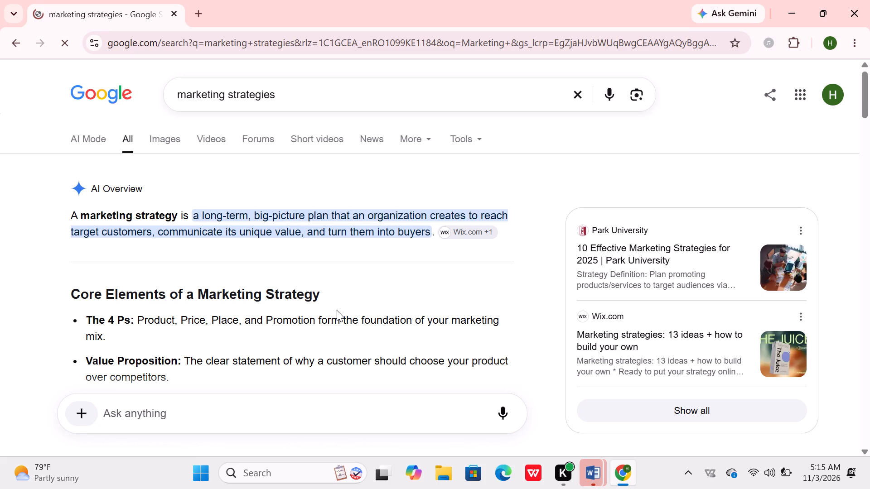
Read through the AI Overview's sections on core elements, popular strategies and how to build a strategy.
scroll(337, 310, down, 2)
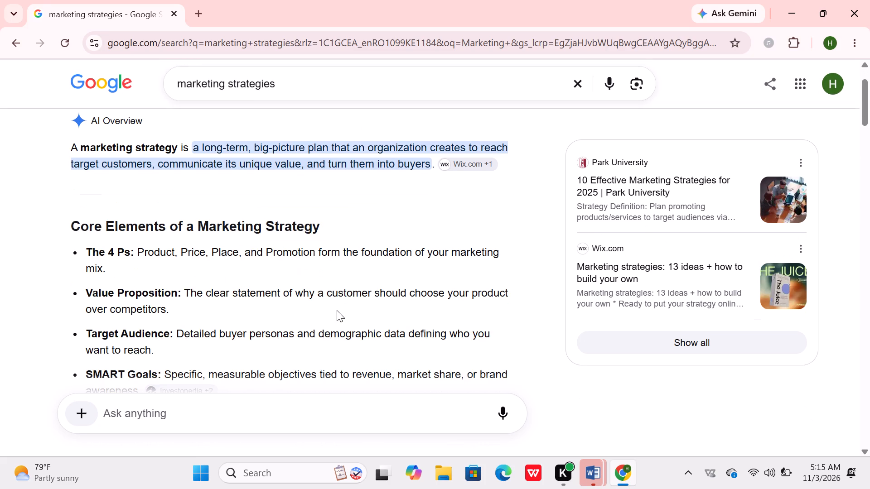
scroll(337, 310, down, 1)
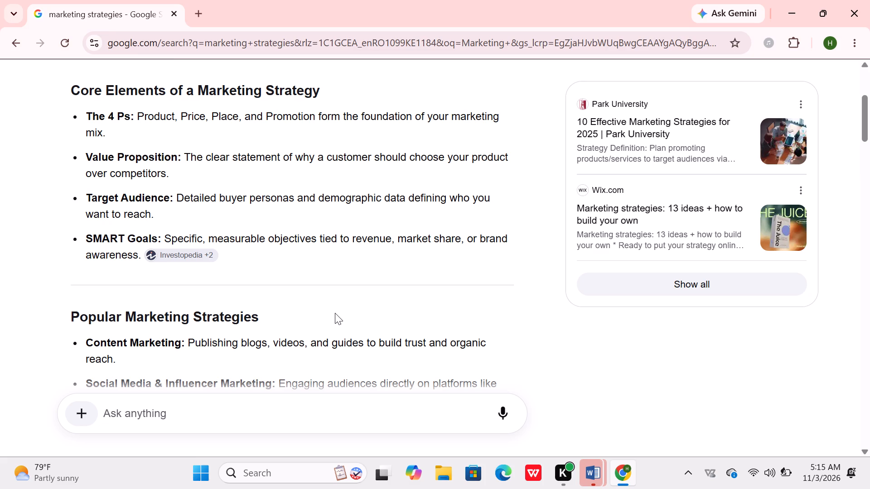
scroll(335, 313, down, 5)
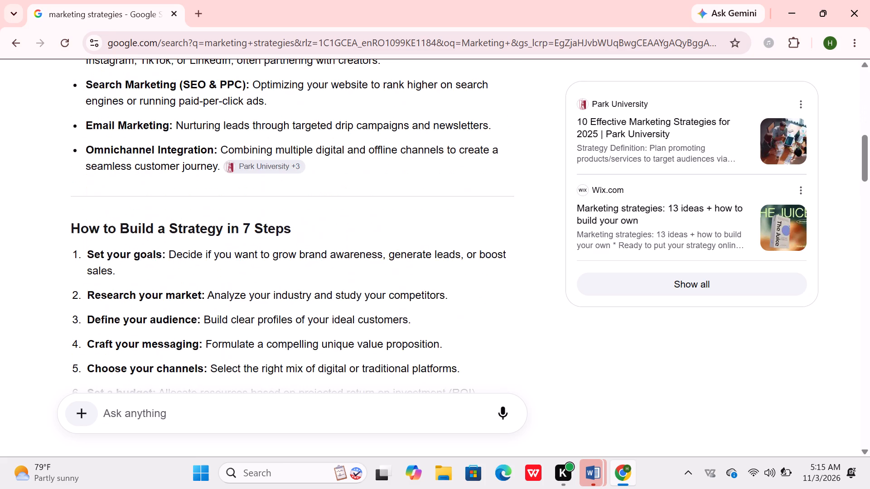
scroll(335, 314, down, 4)
scroll(335, 314, up, 2)
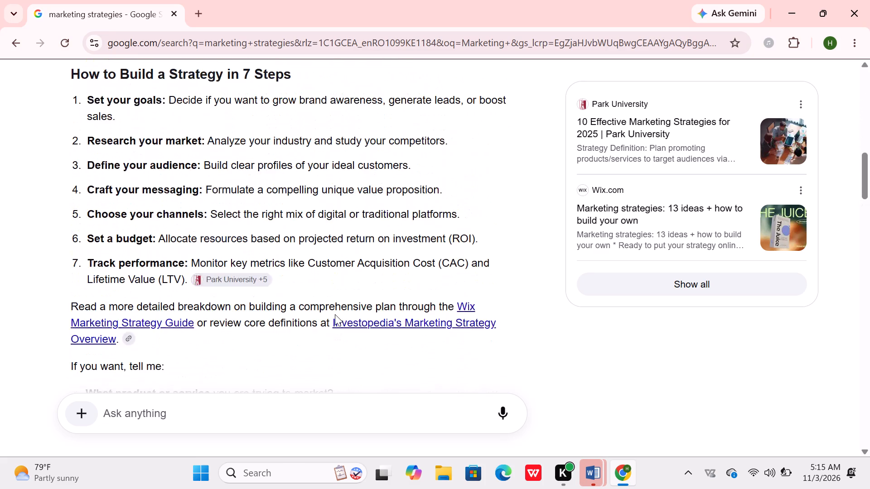
scroll(335, 314, up, 8)
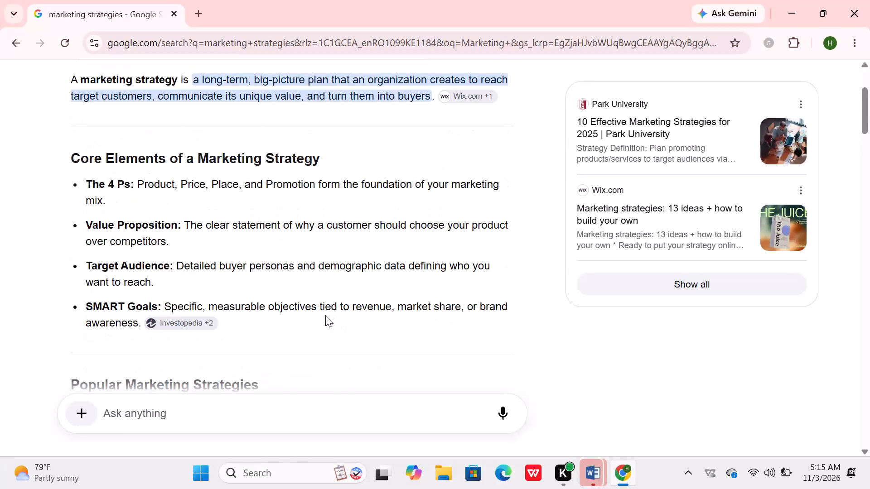
scroll(180, 292, up, 3)
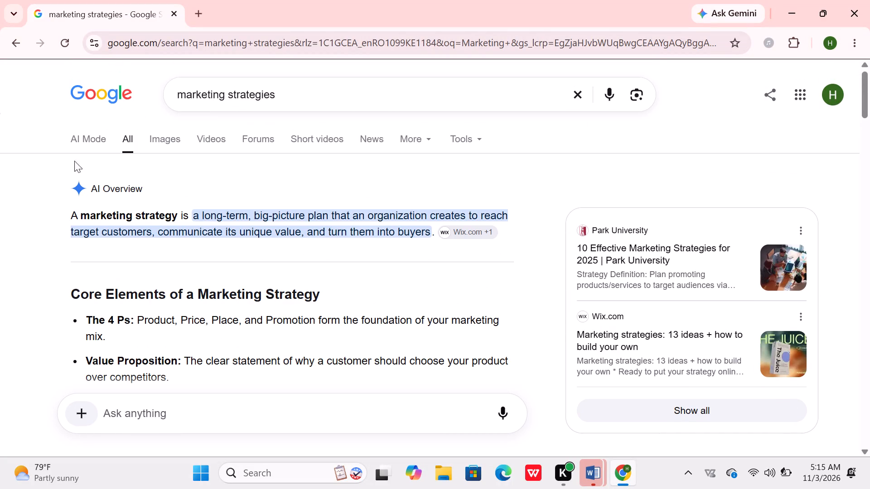
Copy the AI Overview text from the marketing strategy definition through the closing questions after the seven steps.
click(62, 214)
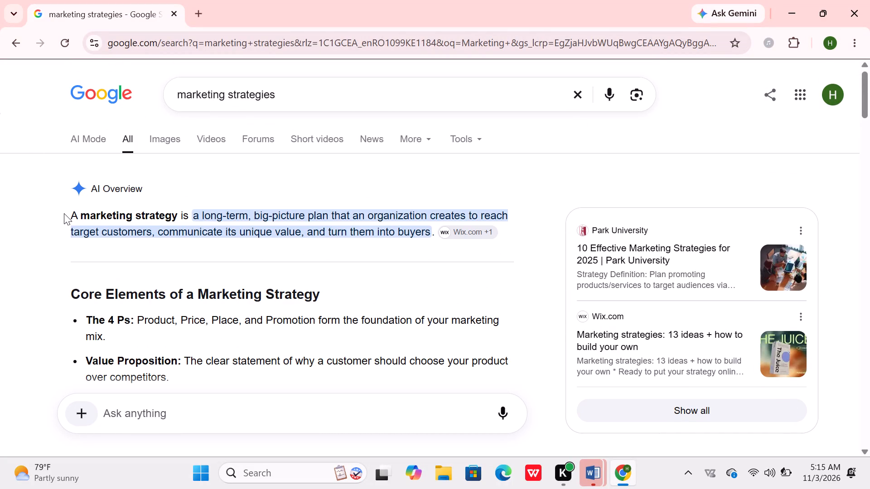
click(64, 213)
click(64, 207)
drag(67, 211, 423, 449)
scroll(423, 449, down, 10)
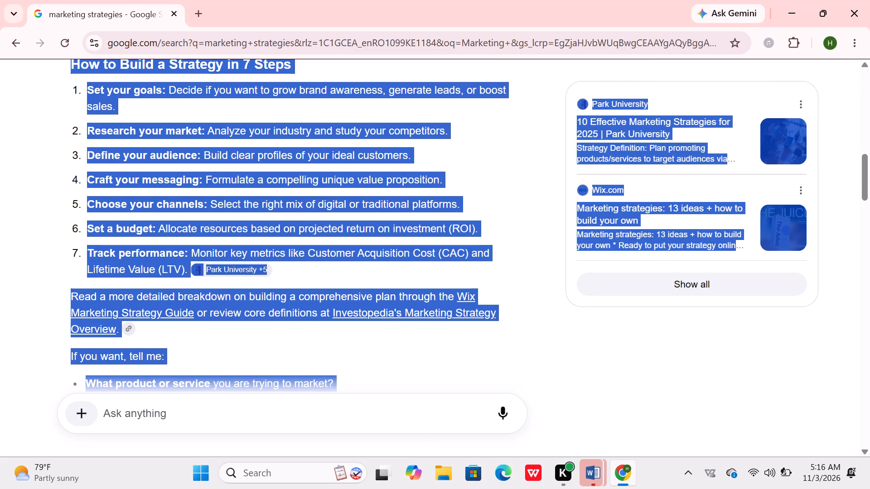
key(ctrl+c)
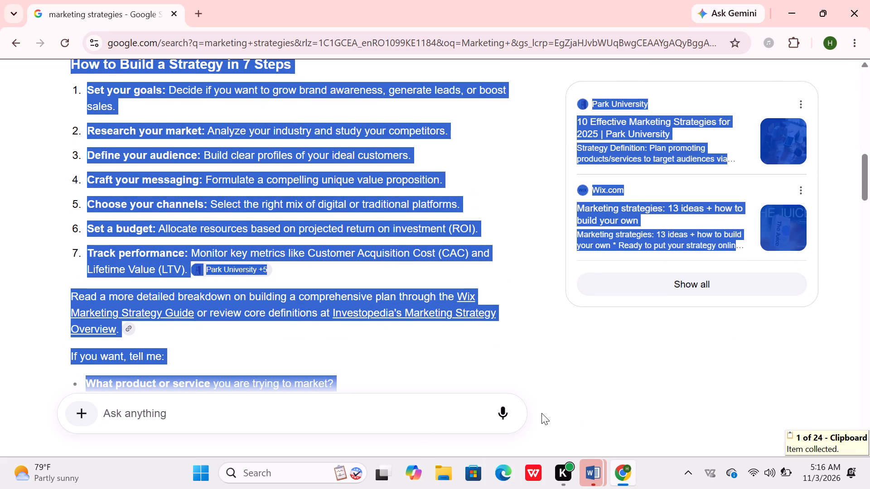
Review the extent of the selected AI Overview text from its opening definition to its closing questions.
scroll(541, 408, up, 12)
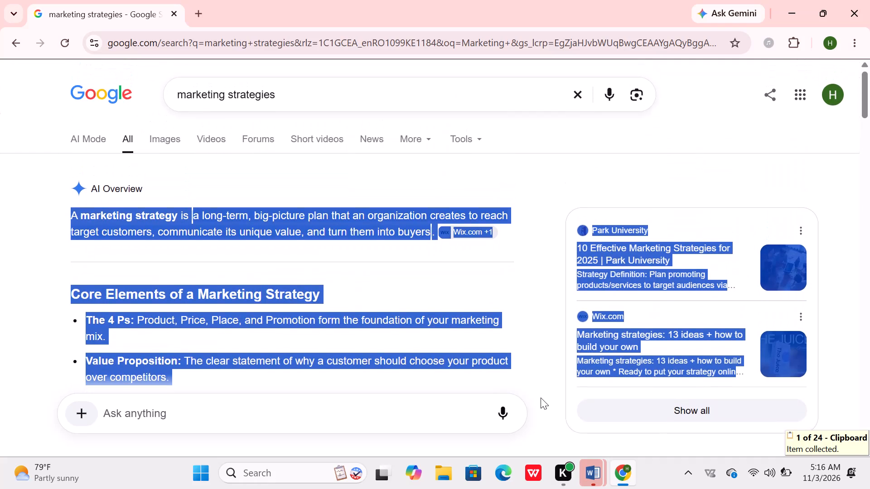
scroll(541, 398, up, 3)
scroll(541, 398, down, 11)
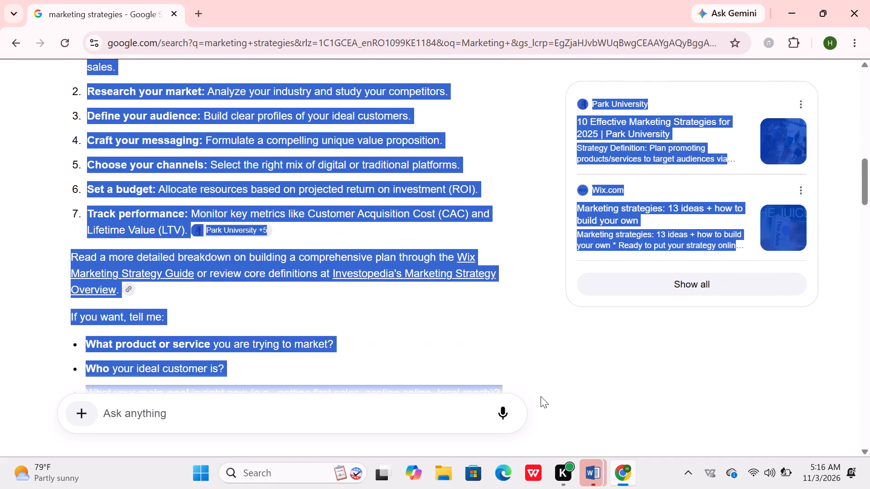
scroll(540, 396, down, 4)
scroll(539, 396, up, 5)
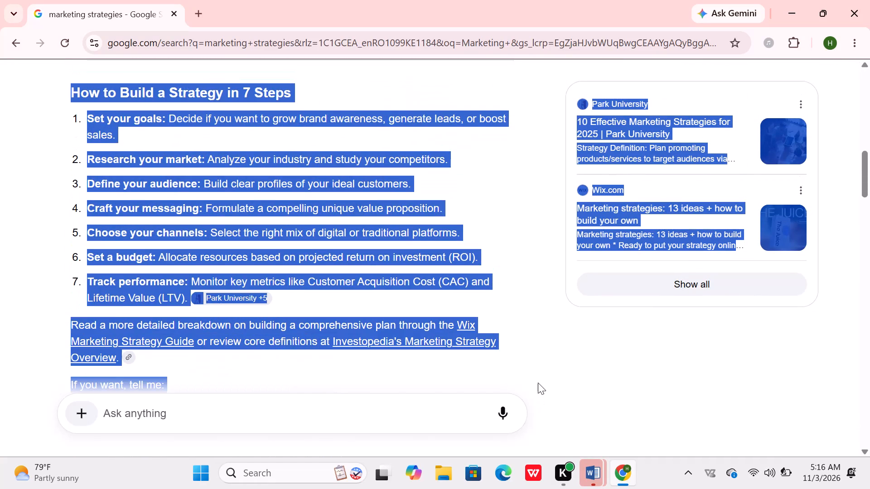
scroll(538, 382, up, 1)
scroll(537, 390, down, 2)
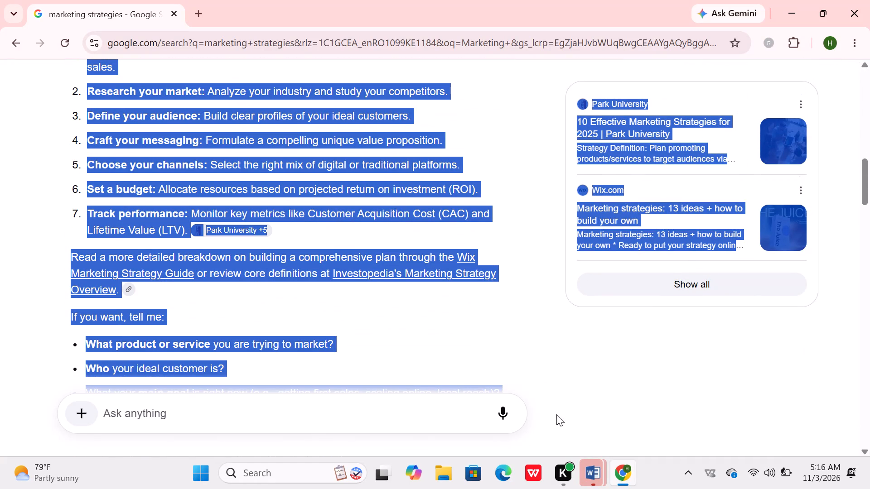
Switch to the Document4 window in Word and create a new blank document.
drag(590, 475, 599, 474)
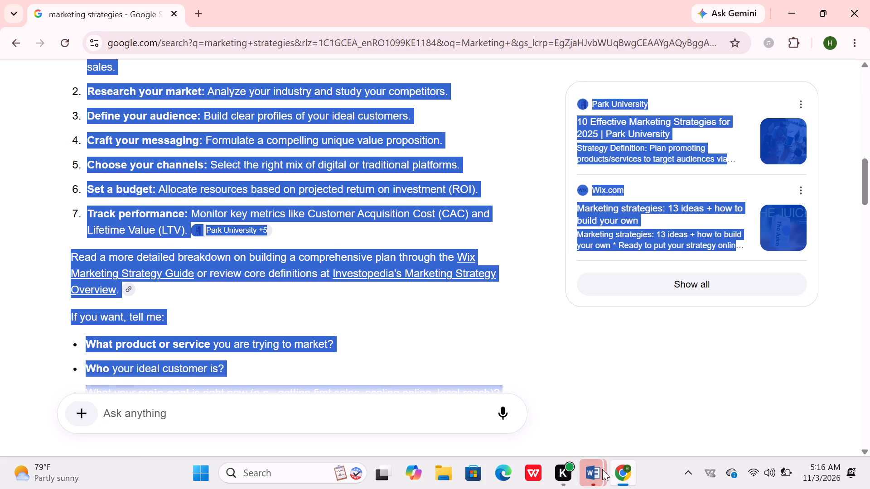
click(598, 474)
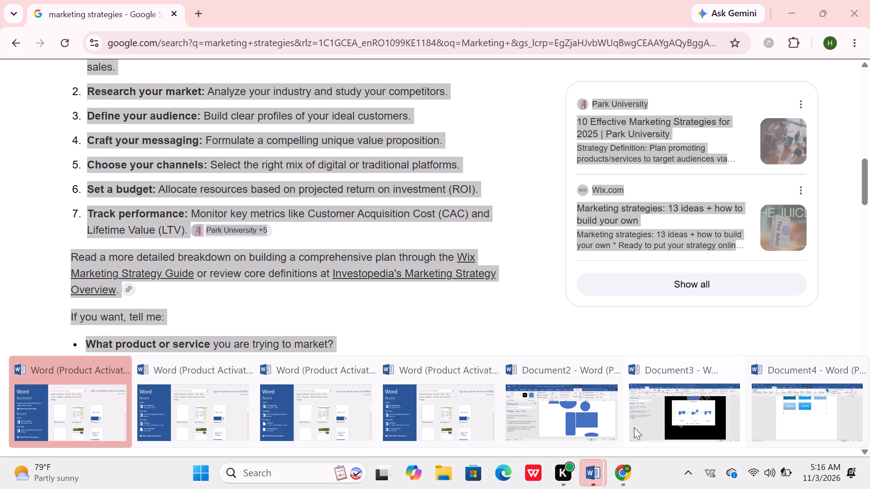
click(812, 411)
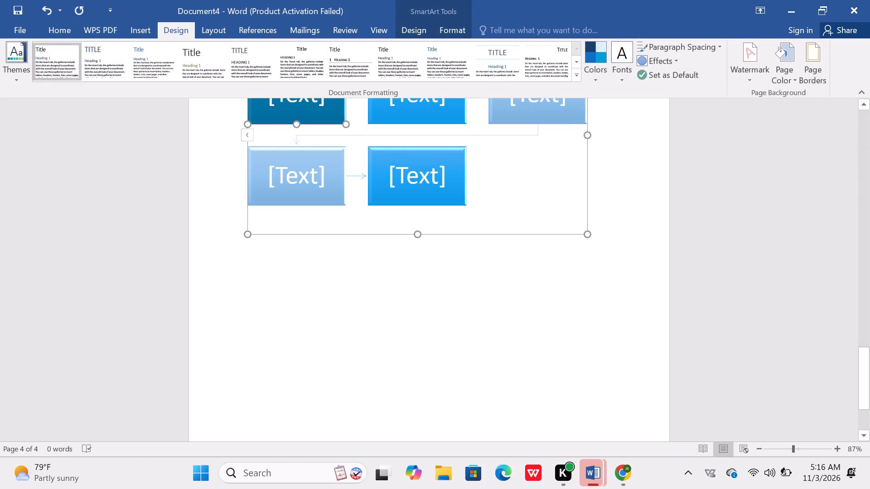
drag(22, 13, 27, 11)
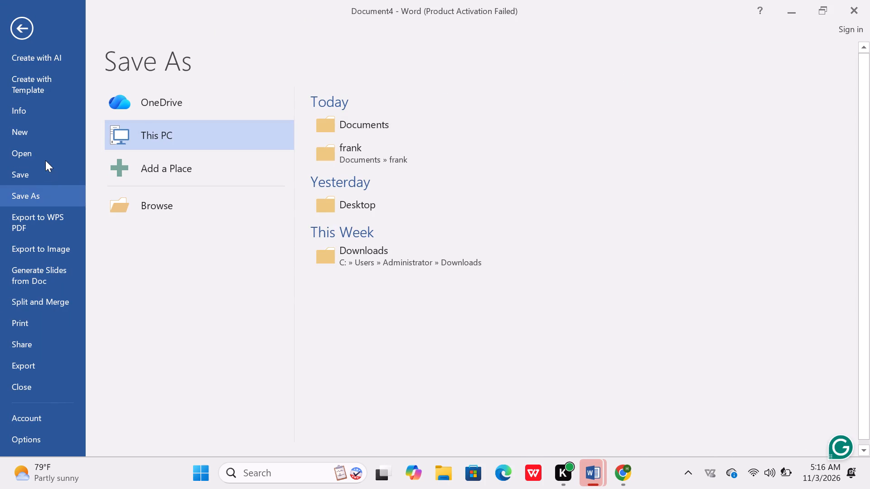
click(53, 134)
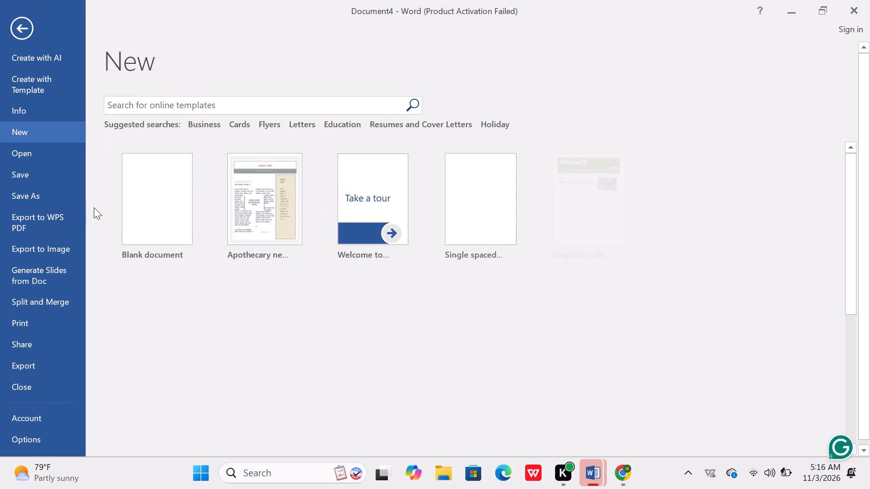
click(132, 201)
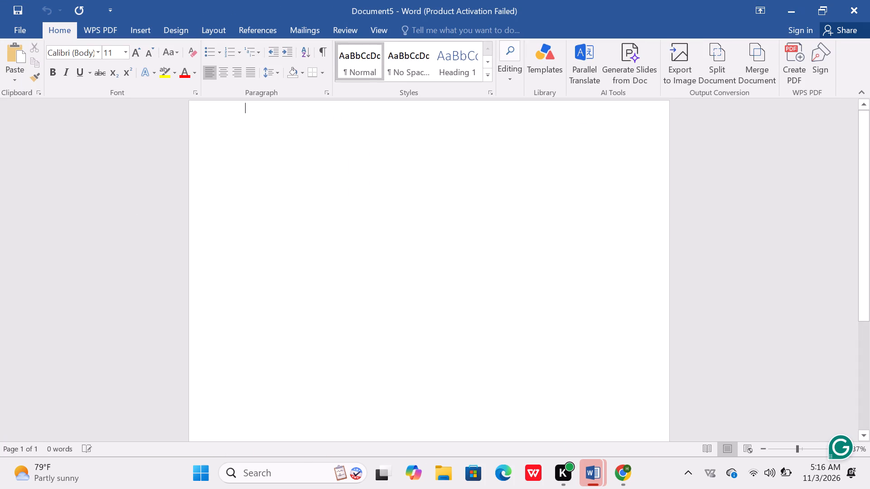
Enter the title "Marketing strategies" on the first line of the blank document.
drag(218, 115, 224, 113)
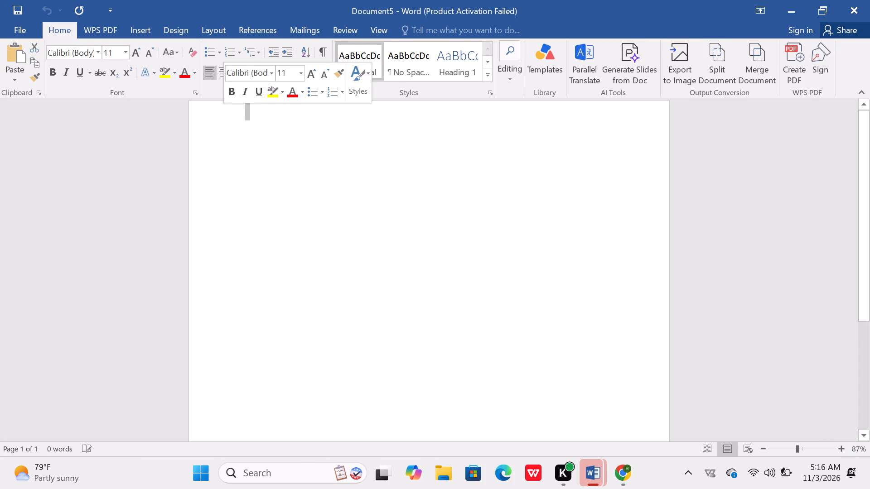
text(marke)
text(rt)
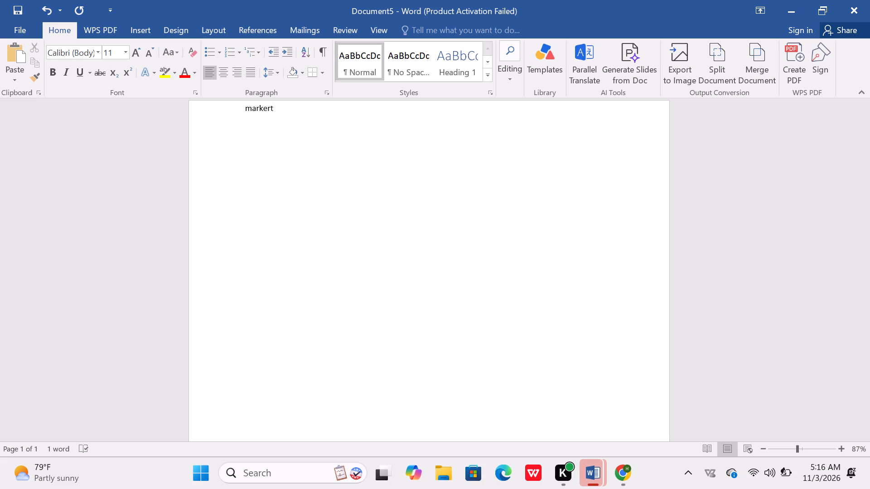
key(BackSpace)
key(BackSpace)
text(ting)
key(space)
text(stra)
text(te)
text(gies)
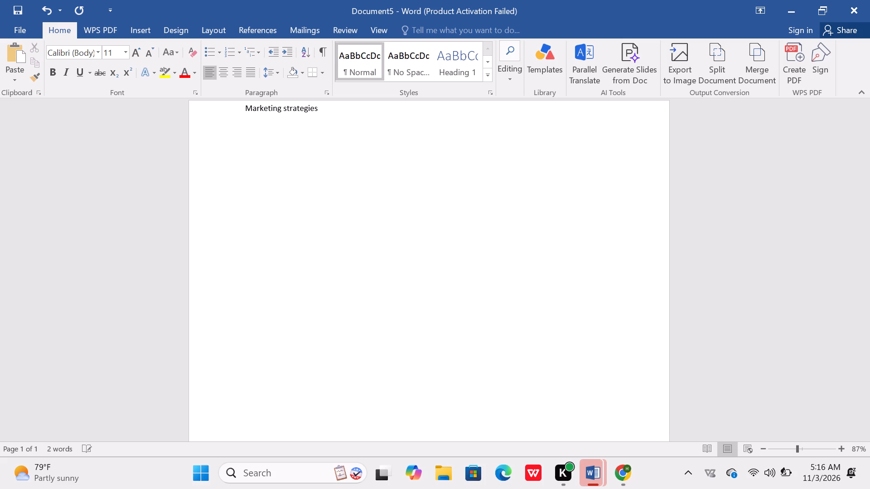
Format the "Marketing strategies" title as bold, underlined, red text at size 48.
click(239, 108)
drag(239, 108, 243, 108)
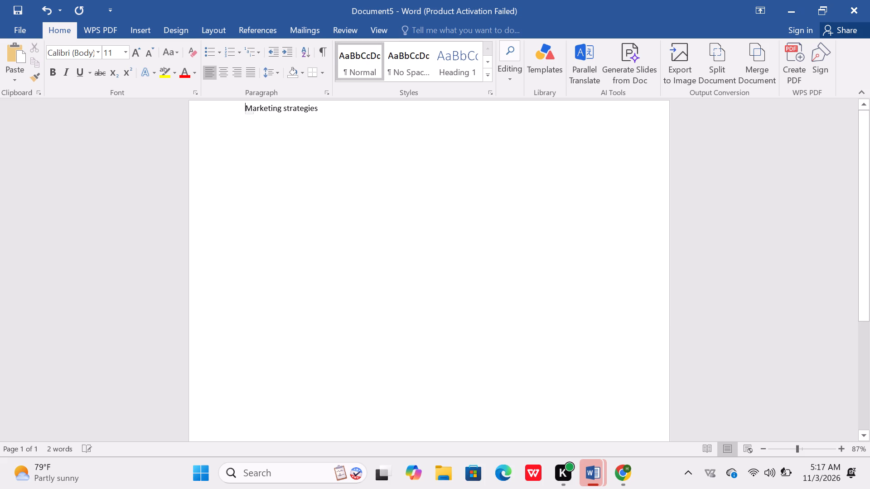
drag(243, 108, 330, 110)
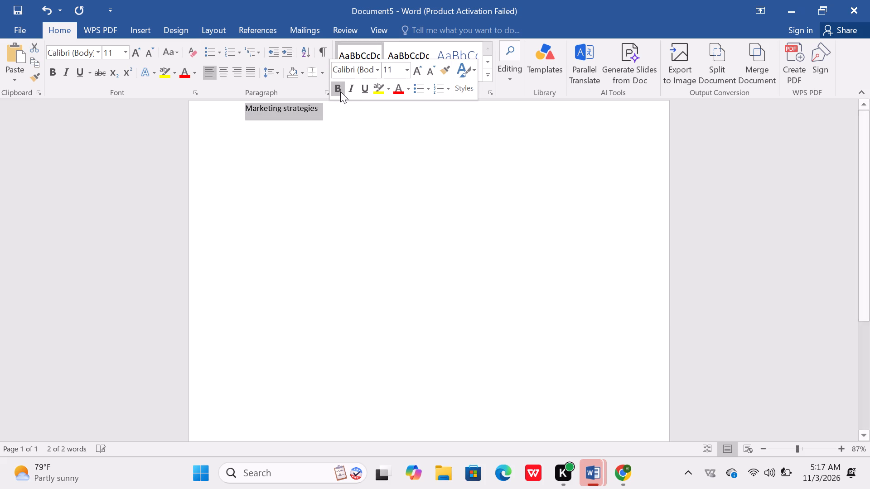
click(339, 91)
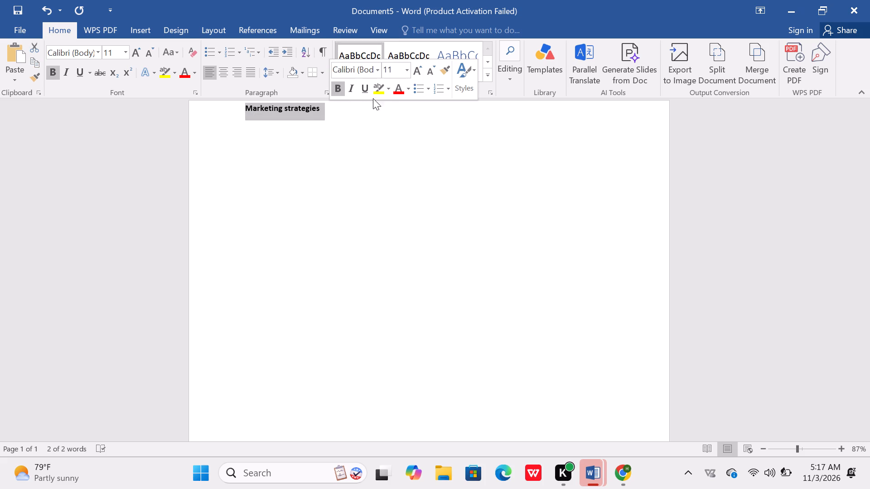
click(406, 73)
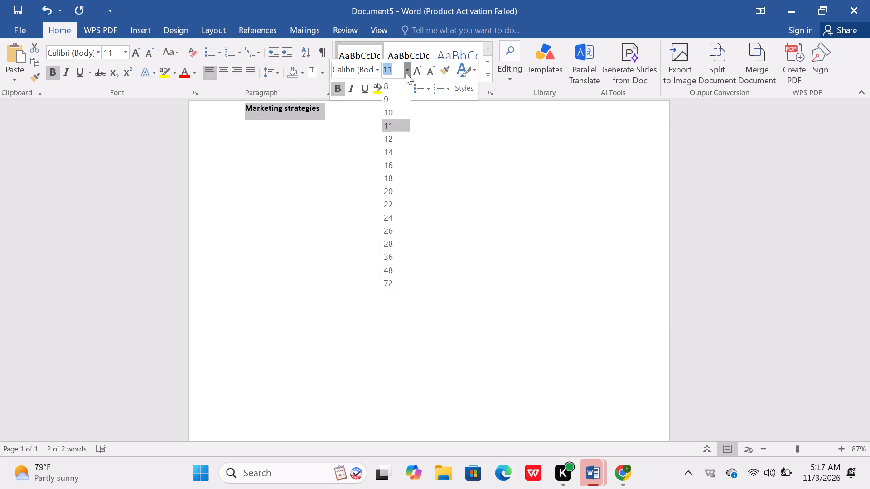
click(402, 269)
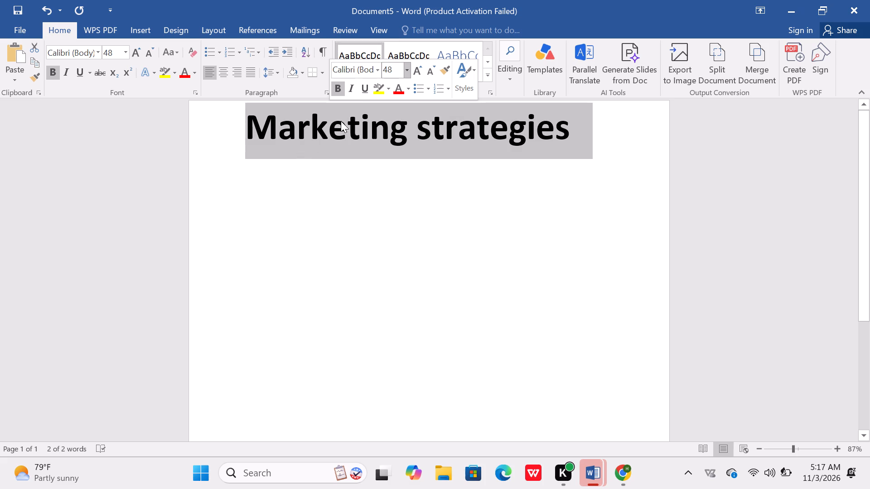
click(362, 93)
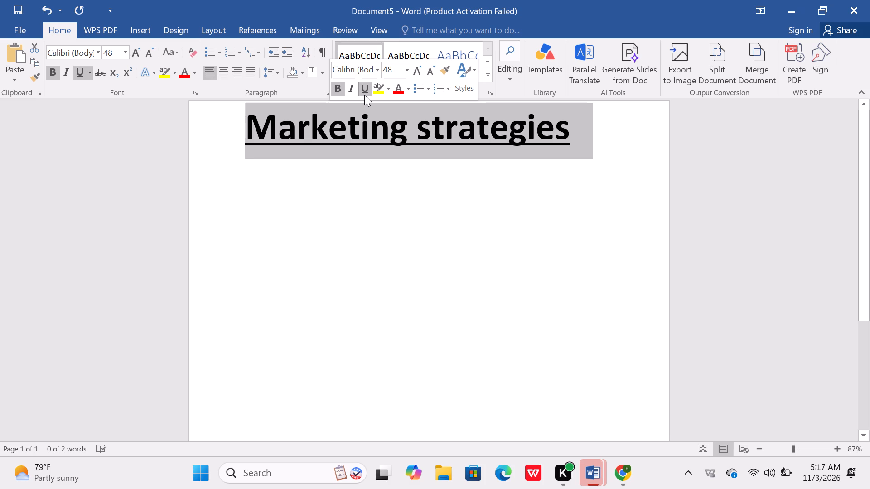
click(400, 91)
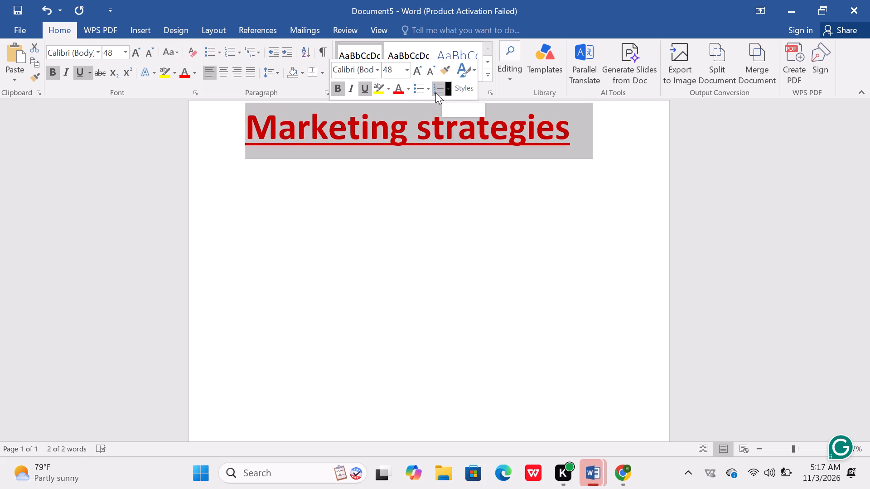
click(416, 93)
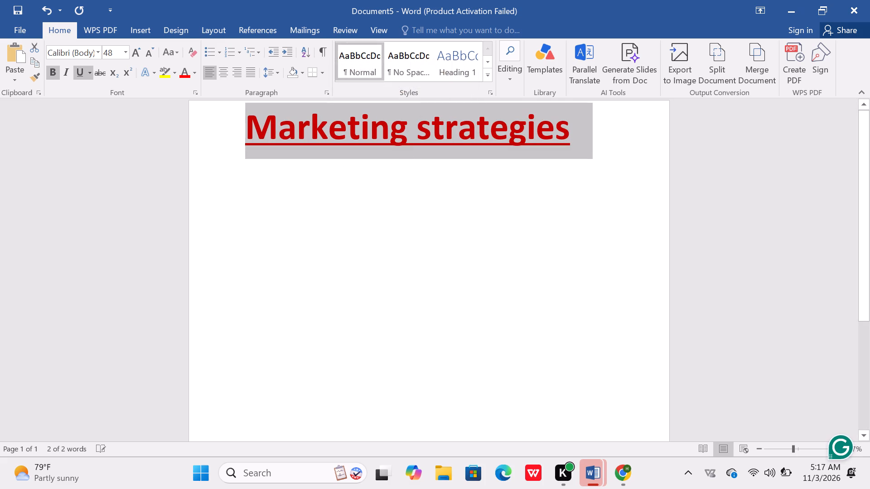
Paste the copied AI Overview text on a new line below the title.
click(592, 137)
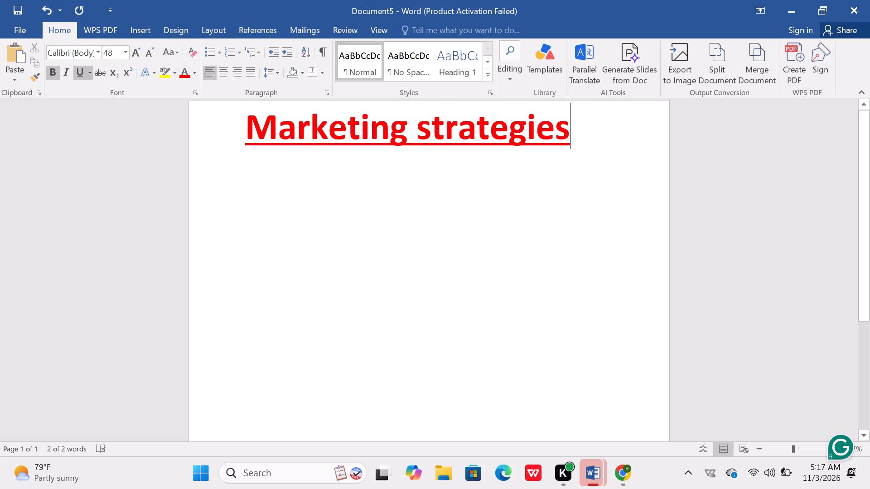
key(Return)
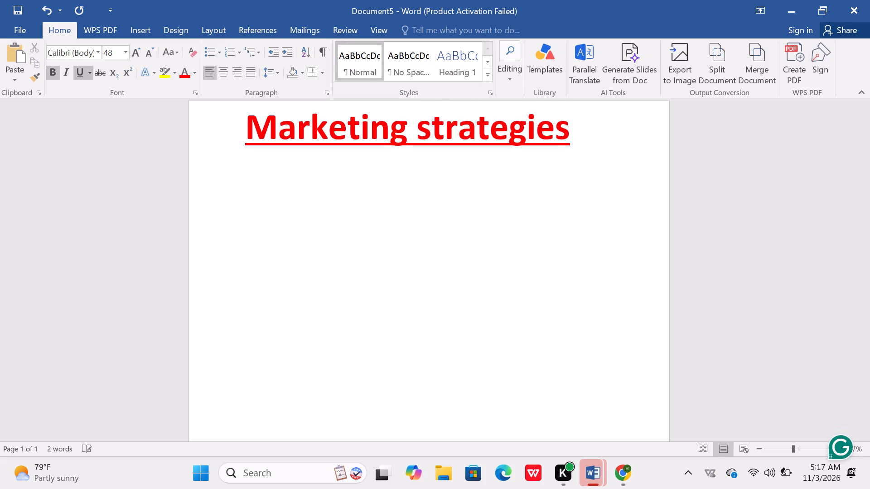
key(ctrl+v)
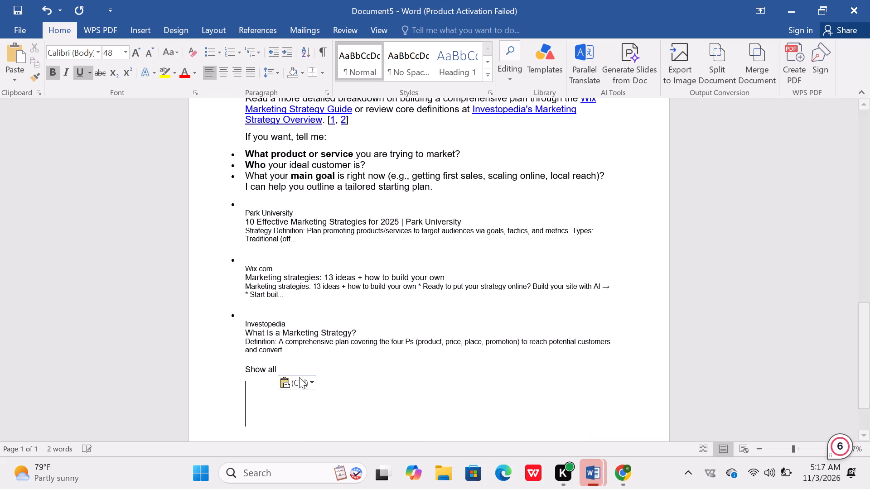
Delete the leftover "Show all" text at the end of the pasted content.
click(282, 364)
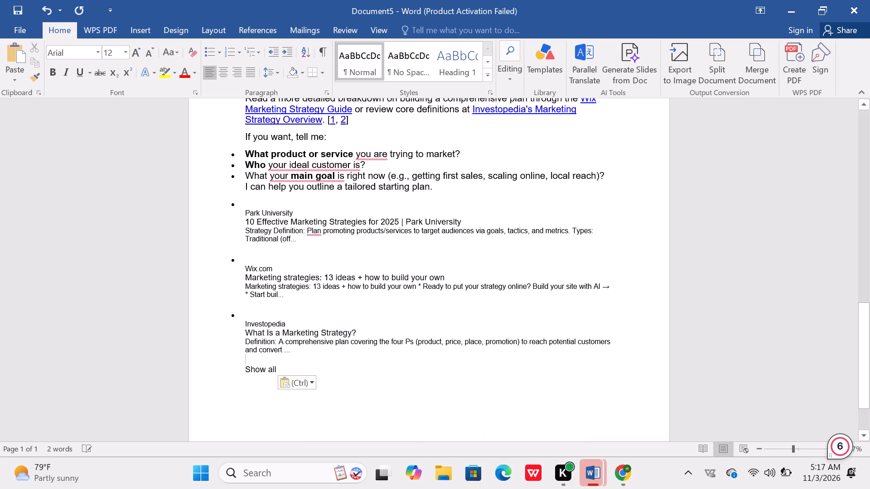
click(288, 368)
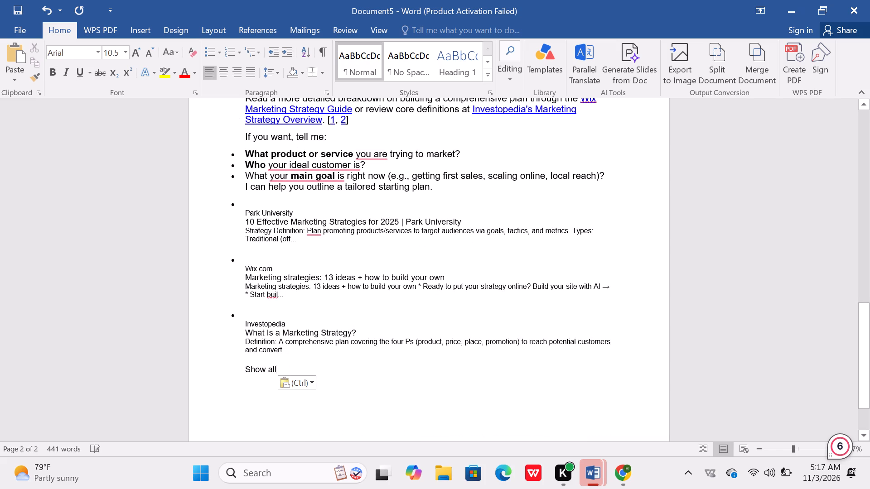
drag(326, 387, 332, 384)
click(293, 364)
drag(288, 367, 294, 364)
key(BackSpace)
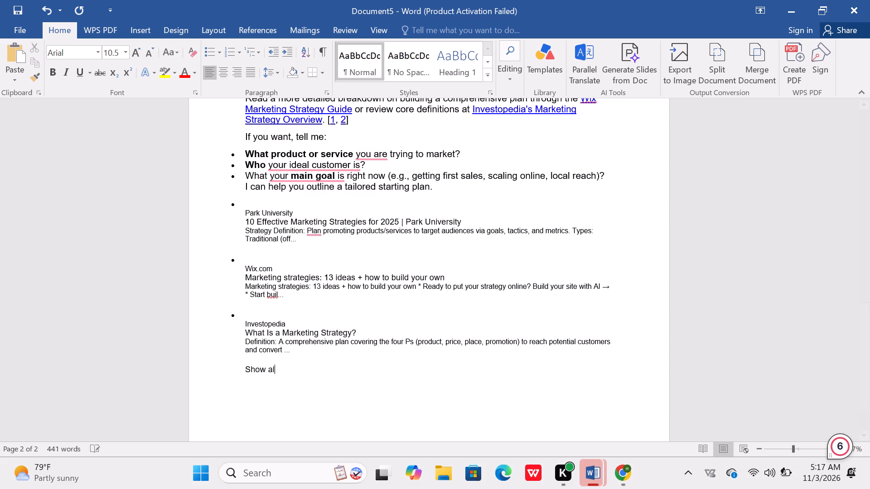
key(BackSpace)
key(BackSpace)
key(BackSpace)
key(BackSpace)
key(BackSpace)
key(BackSpace)
key(BackSpace)
Delete the definition paragraph about the four Ps from the Investopedia source snippet at the document's end.
key(BackSpace)
key(BackSpace)
key(BackSpace)
key(BackSpace)
key(BackSpace)
key(BackSpace)
key(BackSpace)
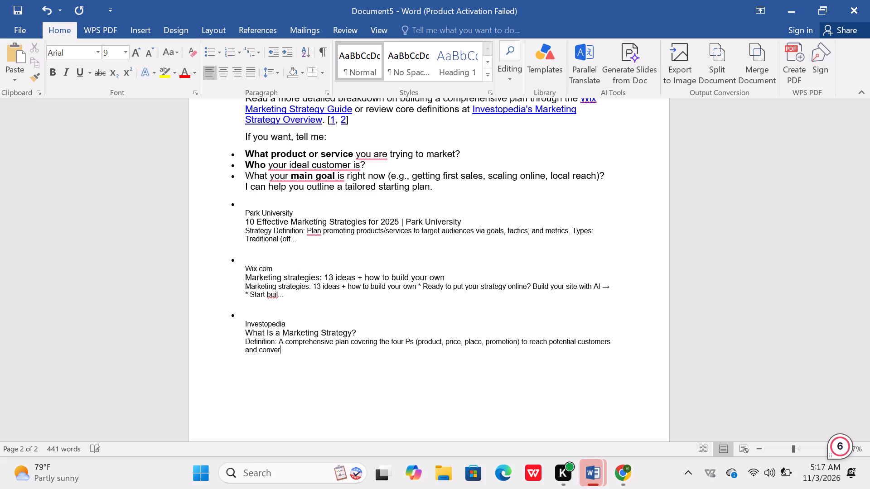
key(BackSpace)
key(BackSpace)
key(BackSpace)
key(BackSpace)
key(BackSpace)
key(BackSpace)
key(BackSpace)
key(BackSpace)
key(BackSpace)
key(BackSpace)
key(BackSpace)
key(BackSpace)
key(BackSpace)
key(BackSpace)
key(BackSpace)
key(BackSpace)
key(BackSpace)
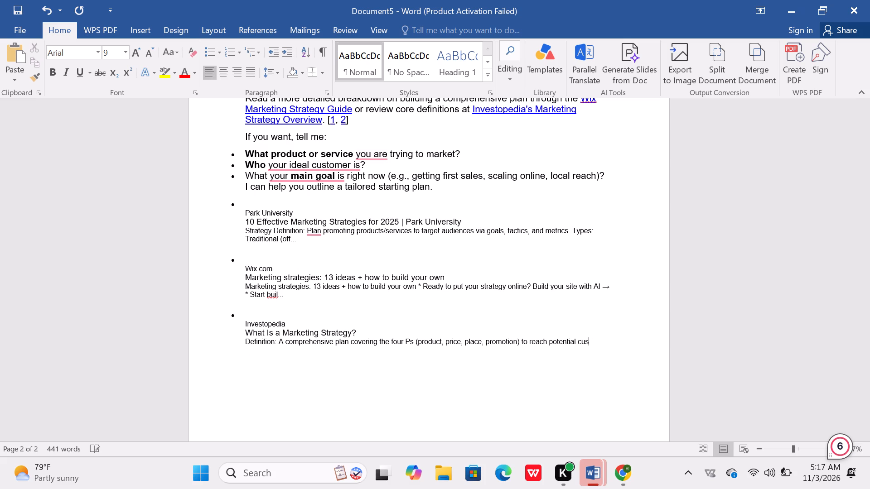
key(BackSpace)
key(BackSpace)
key(BackSpace)
key(BackSpace)
key(BackSpace)
key(BackSpace)
key(BackSpace)
key(BackSpace)
key(BackSpace)
key(BackSpace)
key(BackSpace)
key(BackSpace)
key(BackSpace)
key(BackSpace)
key(BackSpace)
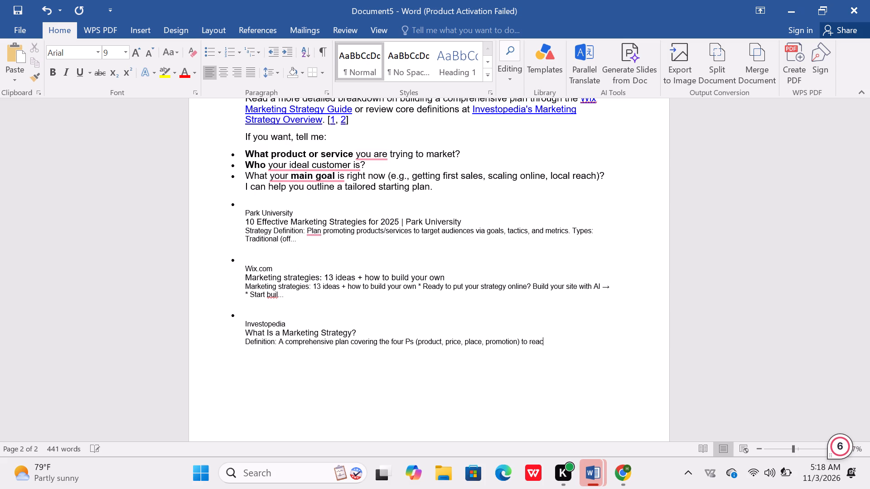
key(BackSpace)
key(BackSpace)
key(BackSpace)
key(BackSpace)
key(BackSpace)
key(BackSpace)
key(BackSpace)
key(BackSpace)
key(BackSpace)
key(BackSpace)
key(BackSpace)
key(BackSpace)
key(BackSpace)
key(BackSpace)
key(BackSpace)
key(BackSpace)
key(BackSpace)
key(BackSpace)
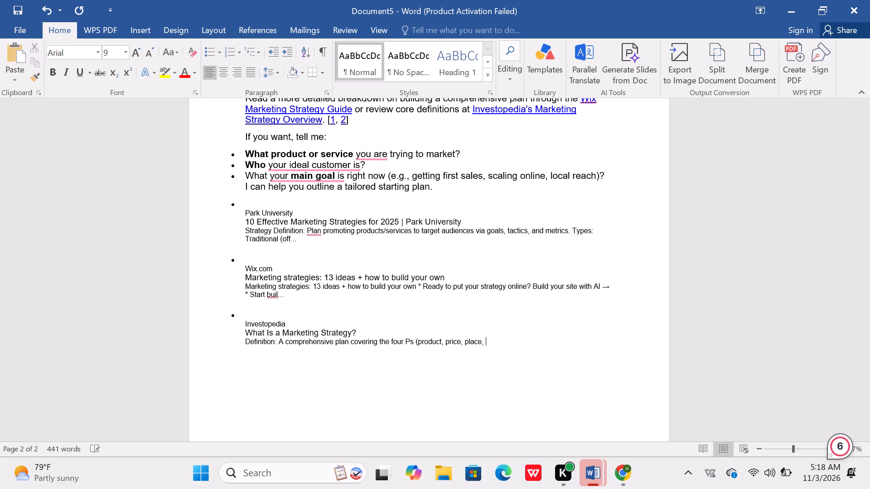
key(BackSpace)
key(BackSpace)
key(BackSpace)
key(BackSpace)
key(BackSpace)
key(BackSpace)
key(BackSpace)
key(BackSpace)
key(BackSpace)
key(BackSpace)
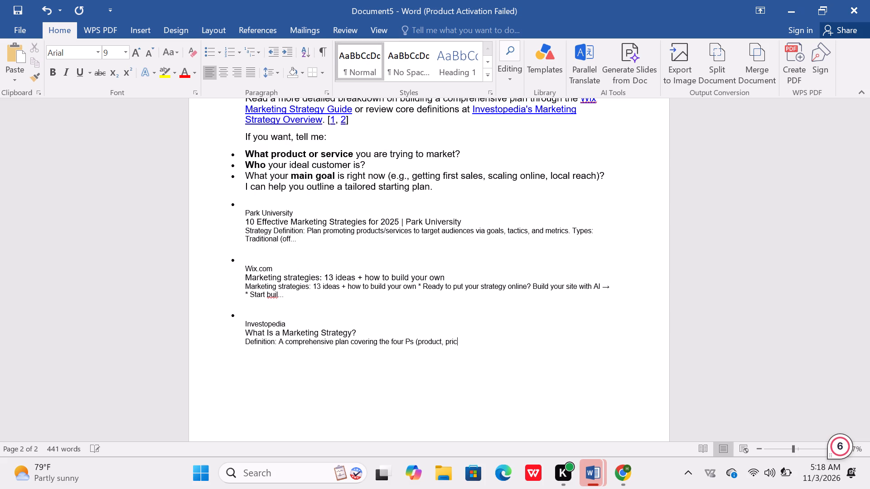
key(BackSpace)
key(BackSpace)
key(BackSpace)
key(BackSpace)
key(BackSpace)
key(BackSpace)
key(BackSpace)
key(BackSpace)
key(BackSpace)
key(BackSpace)
key(BackSpace)
key(BackSpace)
key(BackSpace)
key(BackSpace)
key(BackSpace)
key(BackSpace)
key(BackSpace)
key(BackSpace)
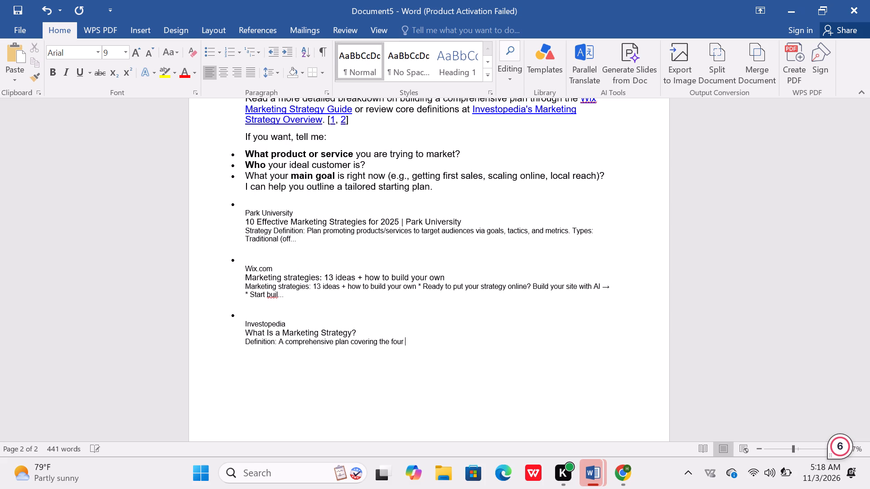
key(BackSpace)
key(BackSpace)
key(BackSpace)
key(BackSpace)
key(BackSpace)
key(BackSpace)
key(BackSpace)
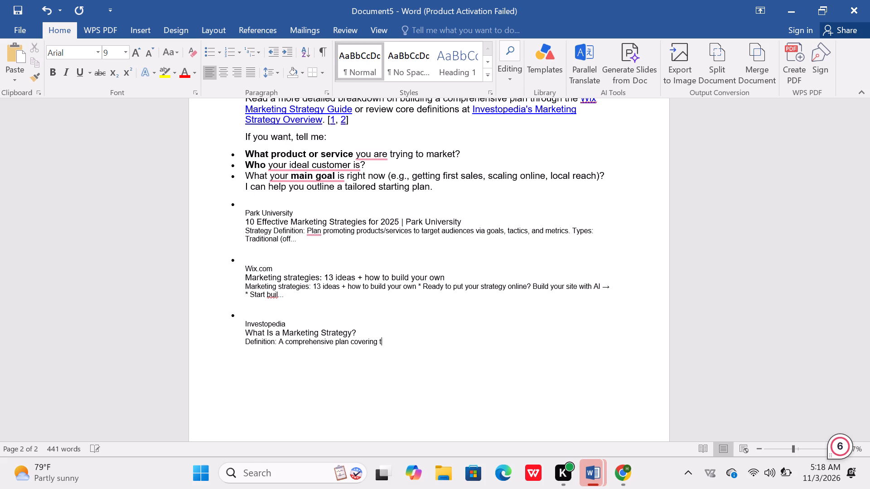
key(BackSpace)
key(BackSpace)
key(BackSpace)
key(BackSpace)
key(BackSpace)
key(BackSpace)
key(BackSpace)
key(BackSpace)
key(BackSpace)
key(BackSpace)
key(BackSpace)
key(BackSpace)
key(BackSpace)
key(BackSpace)
key(BackSpace)
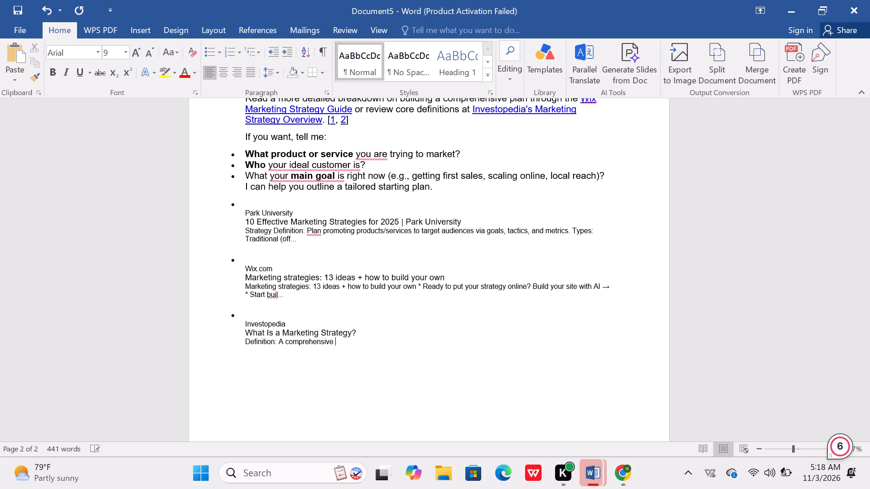
key(BackSpace)
key(BackSpace)
key(BackSpace)
key(BackSpace)
key(BackSpace)
key(BackSpace)
key(BackSpace)
key(BackSpace)
key(BackSpace)
key(BackSpace)
key(BackSpace)
key(BackSpace)
key(BackSpace)
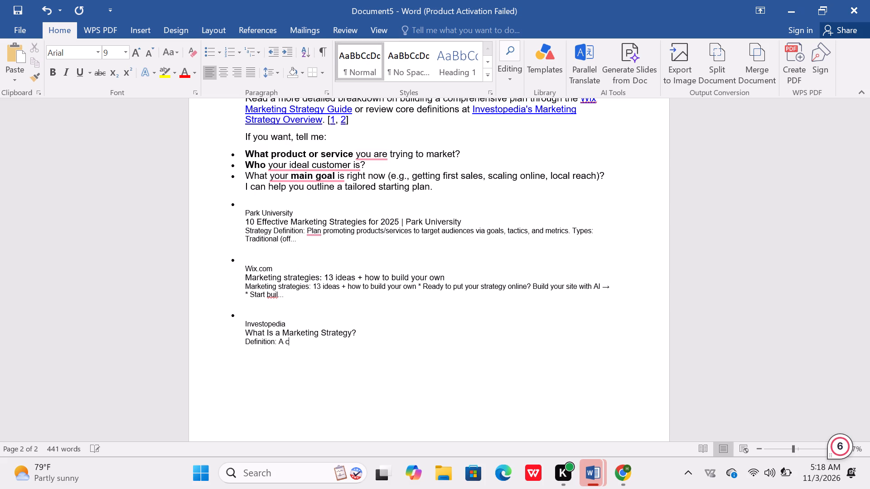
key(BackSpace)
key(BackSpace)
key(BackSpace)
key(BackSpace)
key(BackSpace)
key(BackSpace)
key(BackSpace)
key(BackSpace)
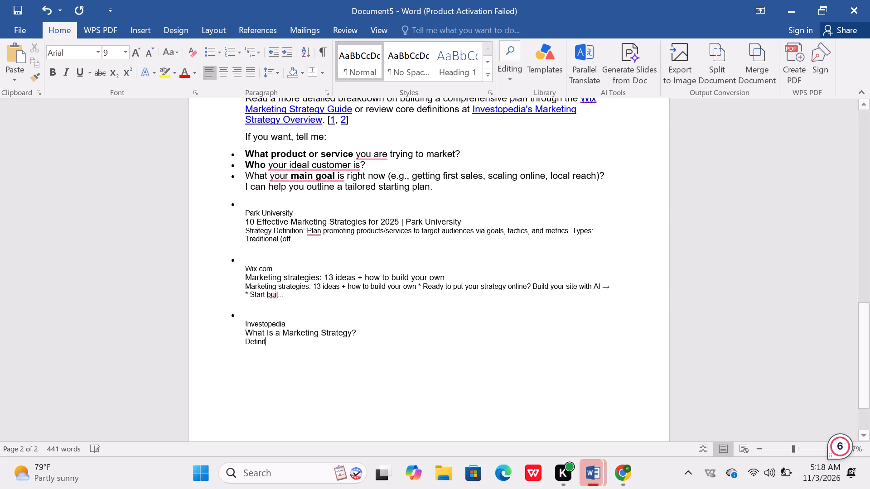
key(BackSpace)
key(BackSpace)
key(BackSpace)
key(BackSpace)
key(BackSpace)
key(BackSpace)
key(BackSpace)
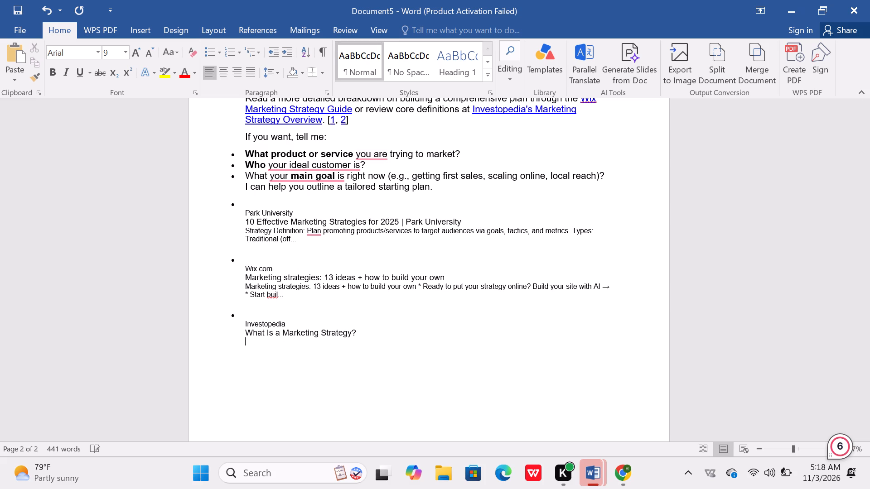
Delete the rest of the Investopedia snippet: the "What Is a Marketing Strategy?" heading, the source name and its empty bullet.
key(BackSpace)
key(BackSpace)
key(BackSpace)
key(BackSpace)
key(BackSpace)
key(BackSpace)
key(BackSpace)
key(BackSpace)
key(BackSpace)
key(BackSpace)
key(BackSpace)
key(BackSpace)
key(BackSpace)
key(BackSpace)
key(BackSpace)
key(BackSpace)
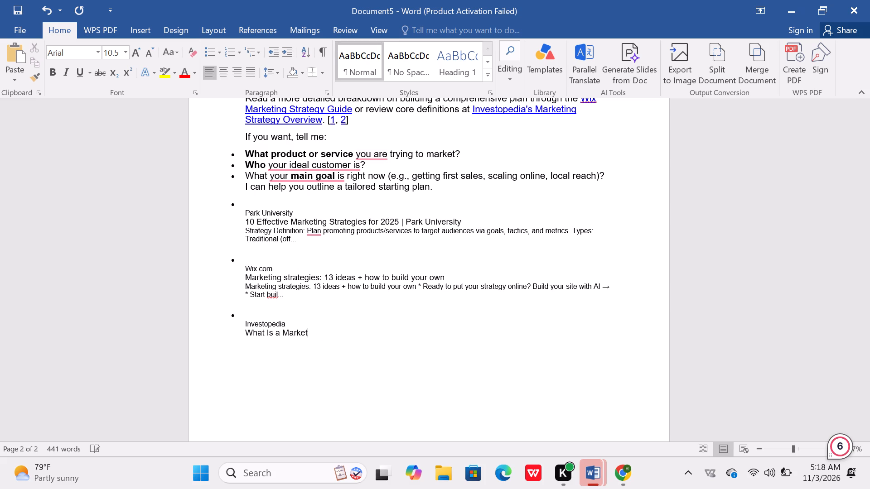
key(BackSpace)
key(BackSpace)
key(BackSpace)
key(BackSpace)
key(BackSpace)
key(BackSpace)
key(BackSpace)
key(BackSpace)
key(BackSpace)
key(BackSpace)
key(BackSpace)
key(BackSpace)
key(BackSpace)
key(BackSpace)
key(BackSpace)
key(BackSpace)
key(BackSpace)
key(BackSpace)
key(BackSpace)
key(BackSpace)
key(BackSpace)
key(BackSpace)
key(BackSpace)
key(BackSpace)
key(BackSpace)
key(BackSpace)
key(BackSpace)
key(BackSpace)
key(BackSpace)
key(BackSpace)
key(BackSpace)
key(BackSpace)
key(BackSpace)
key(BackSpace)
key(BackSpace)
key(BackSpace)
key(BackSpace)
key(BackSpace)
key(BackSpace)
key(BackSpace)
key(BackSpace)
key(BackSpace)
key(BackSpace)
key(BackSpace)
key(BackSpace)
key(BackSpace)
key(BackSpace)
key(BackSpace)
key(BackSpace)
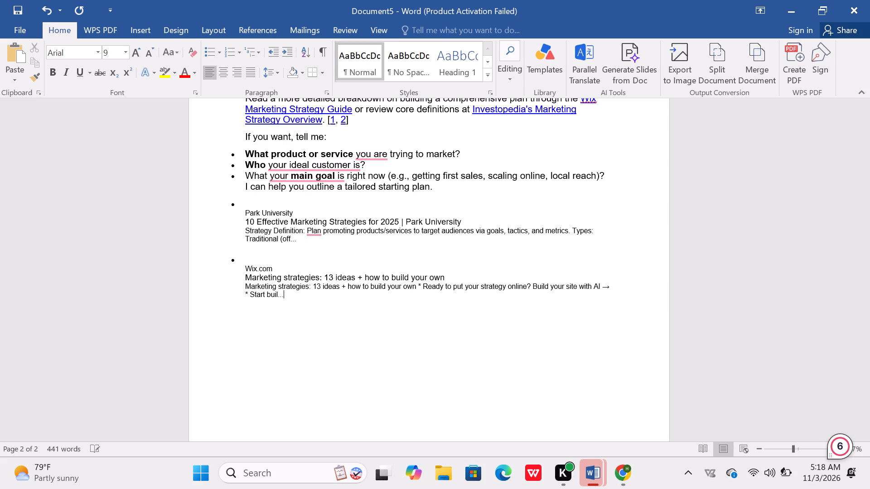
Delete the small description paragraph below the "Marketing strategies: 13 ideas + how to build your own" heading in the Wix.com snippet.
key(BackSpace)
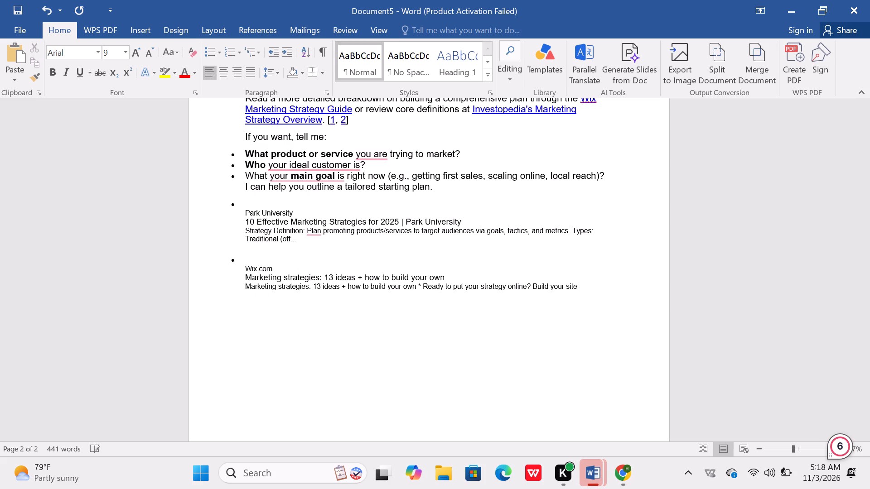
key(BackSpace)
key(BackSpace)
key(BackSpace)
key(BackSpace)
key(BackSpace)
key(BackSpace)
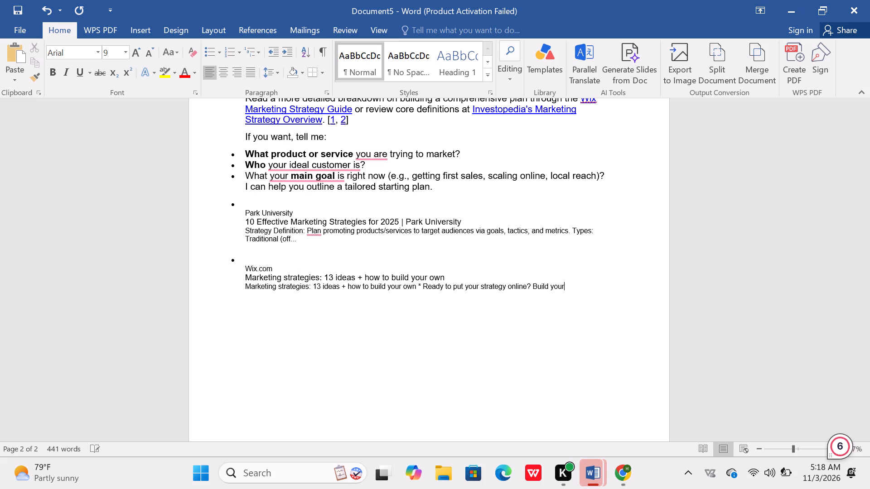
key(BackSpace)
key(BackSpace)
key(BackSpace)
key(BackSpace)
key(BackSpace)
key(BackSpace)
key(BackSpace)
key(BackSpace)
key(BackSpace)
key(BackSpace)
key(BackSpace)
key(BackSpace)
key(BackSpace)
key(BackSpace)
key(BackSpace)
key(BackSpace)
key(BackSpace)
key(BackSpace)
key(BackSpace)
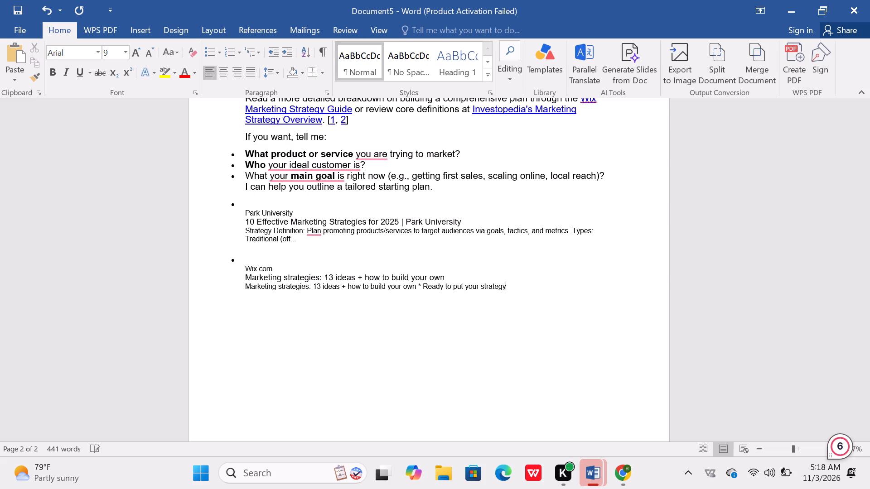
key(BackSpace)
key(BackSpace)
key(BackSpace)
key(BackSpace)
key(BackSpace)
key(BackSpace)
key(BackSpace)
key(BackSpace)
key(BackSpace)
key(BackSpace)
key(BackSpace)
key(BackSpace)
key(BackSpace)
key(BackSpace)
key(BackSpace)
key(BackSpace)
key(BackSpace)
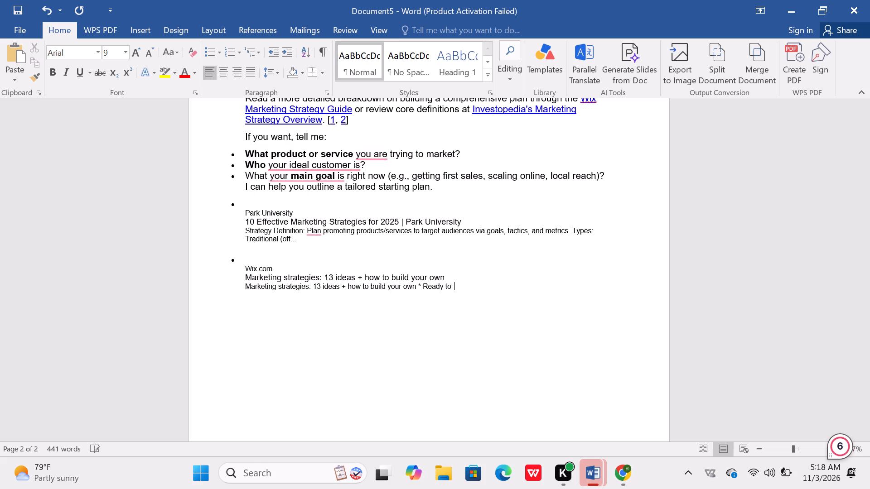
key(BackSpace)
key(BackSpace)
key(BackSpace)
key(BackSpace)
key(BackSpace)
key(BackSpace)
key(BackSpace)
key(BackSpace)
key(BackSpace)
key(BackSpace)
key(BackSpace)
key(BackSpace)
key(BackSpace)
key(BackSpace)
key(BackSpace)
key(BackSpace)
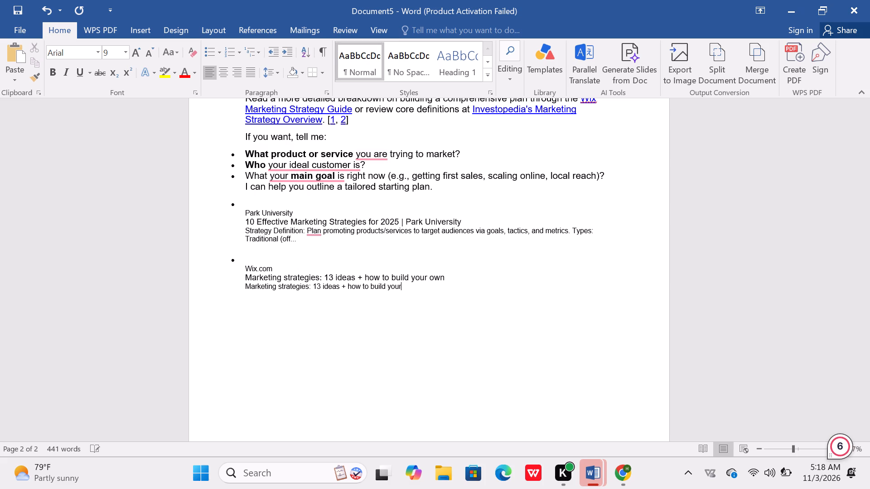
key(BackSpace)
key(BackSpace)
key(BackSpace)
key(BackSpace)
key(BackSpace)
key(BackSpace)
key(BackSpace)
key(BackSpace)
key(BackSpace)
key(BackSpace)
key(BackSpace)
key(BackSpace)
key(BackSpace)
key(BackSpace)
key(BackSpace)
key(BackSpace)
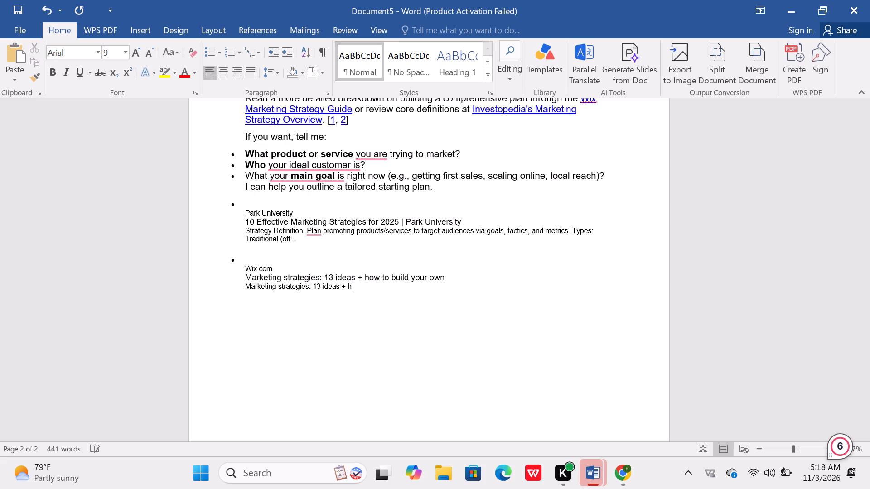
key(BackSpace)
key(BackSpace)
key(BackSpace)
key(BackSpace)
key(BackSpace)
key(BackSpace)
key(BackSpace)
key(BackSpace)
key(BackSpace)
key(BackSpace)
key(BackSpace)
key(BackSpace)
key(BackSpace)
key(BackSpace)
key(BackSpace)
key(BackSpace)
key(BackSpace)
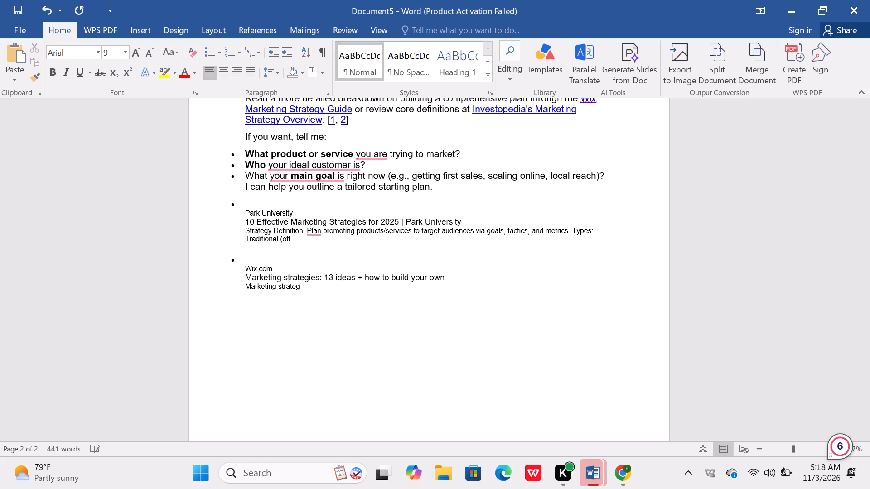
Delete the remaining "Marketing strateg" text of the description below the heading in the Wix.com snippet.
key(BackSpace)
key(BackSpace)
key(BackSpace)
key(BackSpace)
key(BackSpace)
key(BackSpace)
key(BackSpace)
key(BackSpace)
key(BackSpace)
key(BackSpace)
key(BackSpace)
key(BackSpace)
key(BackSpace)
key(BackSpace)
key(BackSpace)
key(BackSpace)
key(BackSpace)
key(BackSpace)
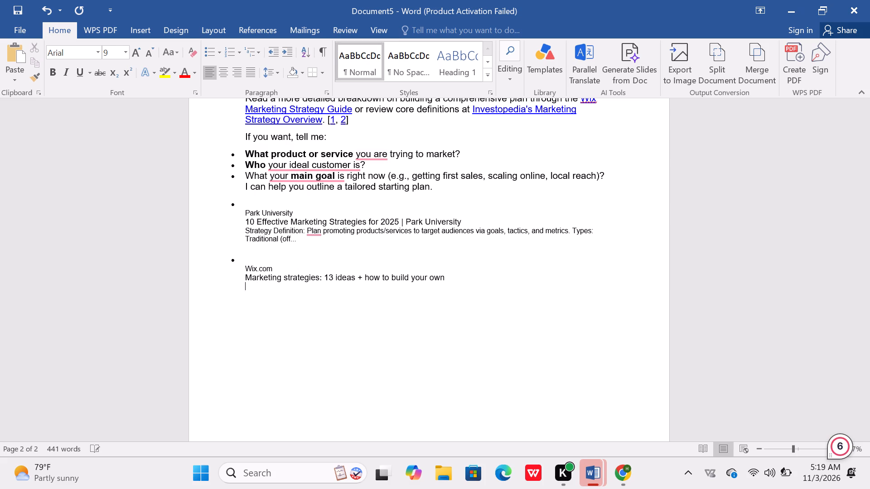
Delete the rest of the Wix.com snippet: the "Marketing strategies: 13 ideas + how to build your own" heading, the source name and its empty bullet.
key(BackSpace)
key(BackSpace)
key(BackSpace)
key(BackSpace)
key(BackSpace)
key(BackSpace)
key(BackSpace)
key(BackSpace)
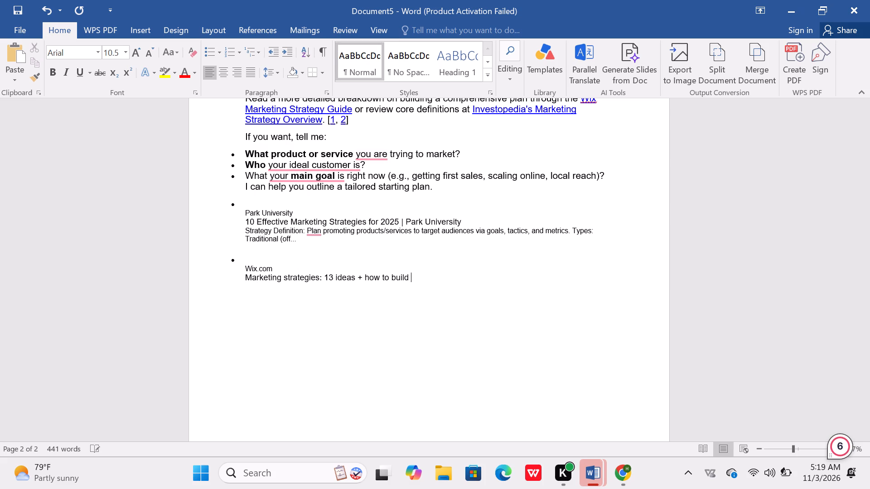
key(BackSpace)
key(BackSpace)
key(BackSpace)
key(BackSpace)
key(BackSpace)
key(BackSpace)
key(BackSpace)
key(BackSpace)
key(BackSpace)
key(BackSpace)
key(BackSpace)
key(BackSpace)
key(BackSpace)
key(BackSpace)
key(BackSpace)
key(BackSpace)
key(BackSpace)
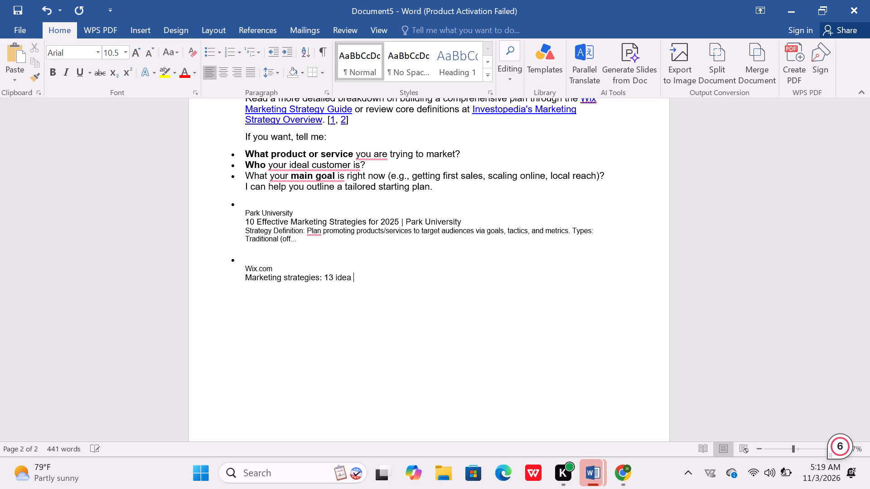
key(BackSpace)
key(BackSpace)
key(BackSpace)
key(BackSpace)
key(BackSpace)
key(BackSpace)
key(BackSpace)
key(BackSpace)
key(BackSpace)
key(BackSpace)
key(BackSpace)
key(BackSpace)
key(BackSpace)
key(BackSpace)
key(BackSpace)
key(BackSpace)
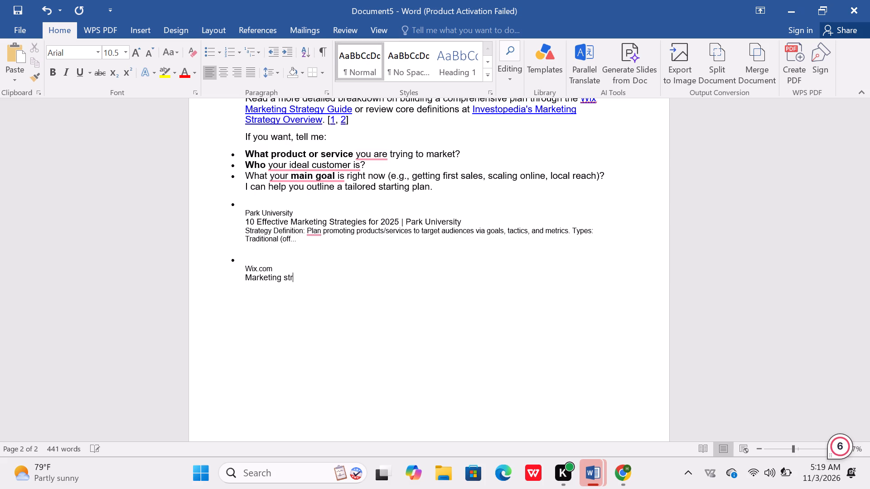
key(BackSpace)
key(BackSpace)
key(BackSpace)
key(BackSpace)
key(BackSpace)
key(BackSpace)
key(BackSpace)
key(BackSpace)
key(BackSpace)
key(BackSpace)
key(BackSpace)
key(BackSpace)
key(BackSpace)
key(BackSpace)
key(BackSpace)
key(BackSpace)
key(BackSpace)
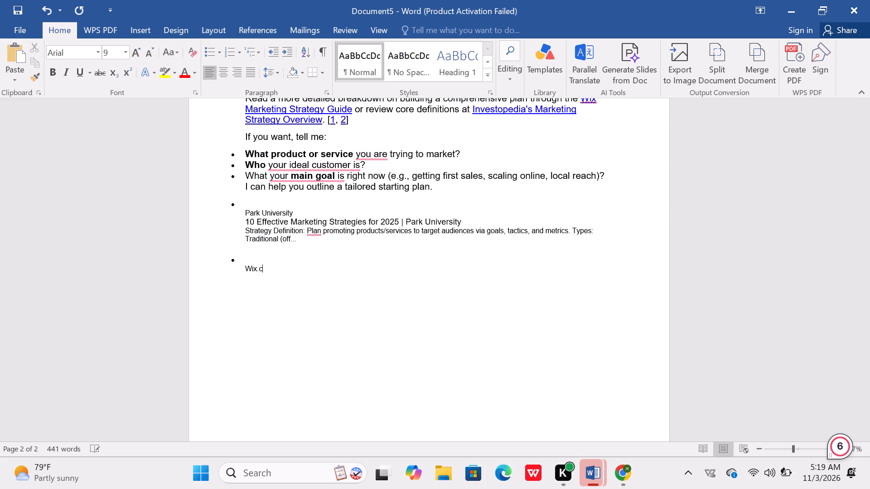
key(BackSpace)
key(BackSpace)
key(BackSpace)
key(BackSpace)
key(BackSpace)
key(BackSpace)
key(BackSpace)
Delete the remaining "Wix.c" source text together with its empty bullet.
key(BackSpace)
Delete the small "Strategy Definition: Plan promoting products/services…" description below the heading in the Park University snippet.
key(BackSpace)
key(BackSpace)
key(BackSpace)
key(BackSpace)
key(BackSpace)
key(BackSpace)
key(BackSpace)
key(BackSpace)
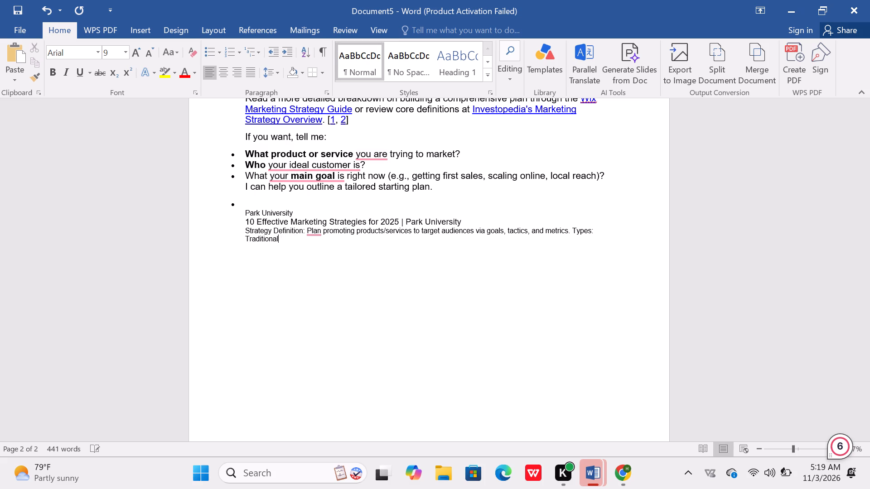
key(BackSpace)
key(BackSpace)
key(BackSpace)
key(BackSpace)
key(BackSpace)
key(BackSpace)
key(BackSpace)
key(BackSpace)
key(BackSpace)
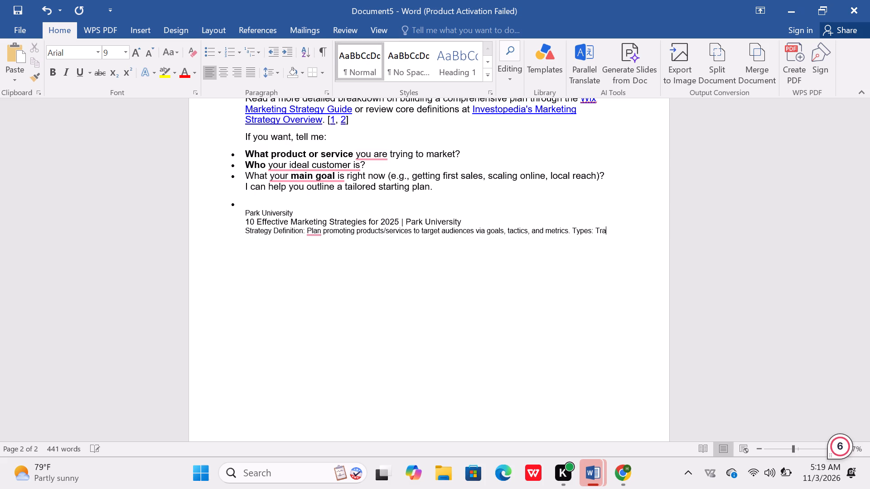
key(BackSpace)
key(BackSpace)
key(BackSpace)
key(BackSpace)
key(BackSpace)
key(BackSpace)
key(BackSpace)
key(BackSpace)
key(BackSpace)
key(BackSpace)
key(BackSpace)
key(BackSpace)
key(BackSpace)
key(BackSpace)
key(BackSpace)
key(BackSpace)
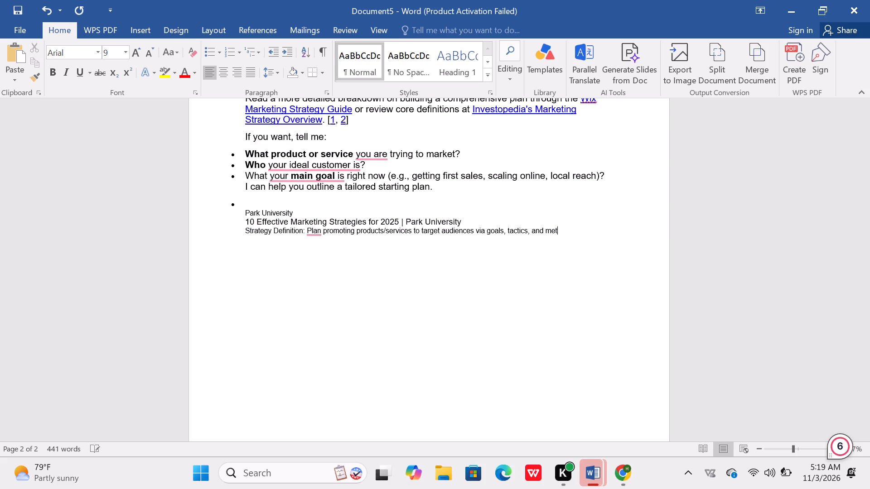
key(BackSpace)
key(BackSpace)
key(BackSpace)
key(BackSpace)
key(BackSpace)
key(BackSpace)
key(BackSpace)
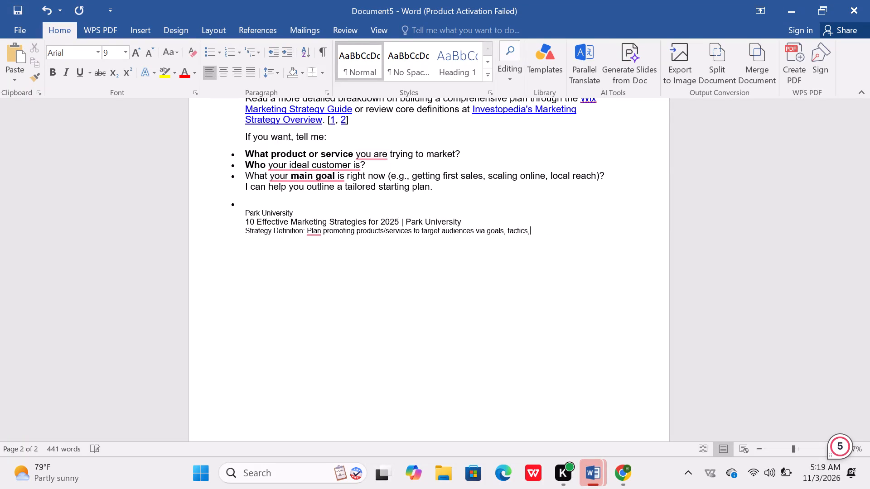
key(BackSpace)
key(BackSpace)
key(BackSpace)
key(BackSpace)
key(BackSpace)
key(BackSpace)
key(BackSpace)
key(BackSpace)
key(BackSpace)
key(BackSpace)
key(BackSpace)
key(BackSpace)
key(BackSpace)
key(BackSpace)
key(BackSpace)
key(BackSpace)
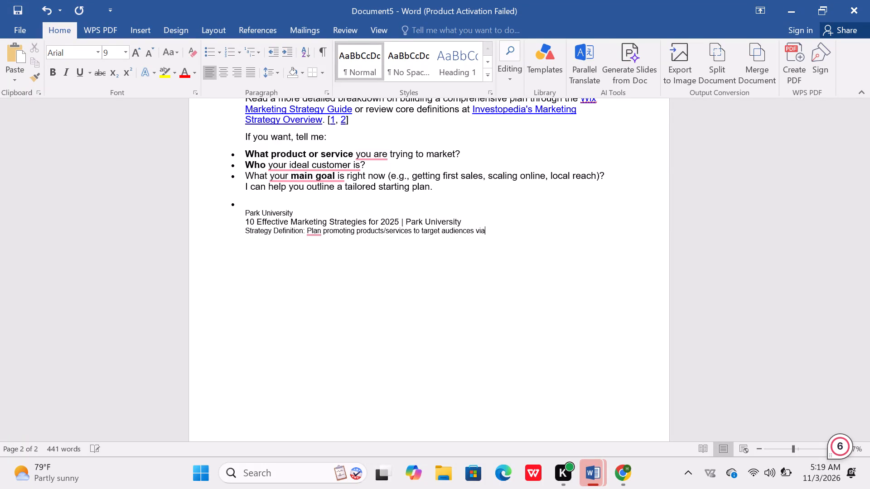
key(BackSpace)
key(BackSpace)
key(BackSpace)
key(BackSpace)
key(BackSpace)
key(BackSpace)
key(BackSpace)
key(BackSpace)
key(BackSpace)
key(BackSpace)
key(BackSpace)
key(BackSpace)
key(BackSpace)
key(BackSpace)
key(BackSpace)
key(BackSpace)
key(BackSpace)
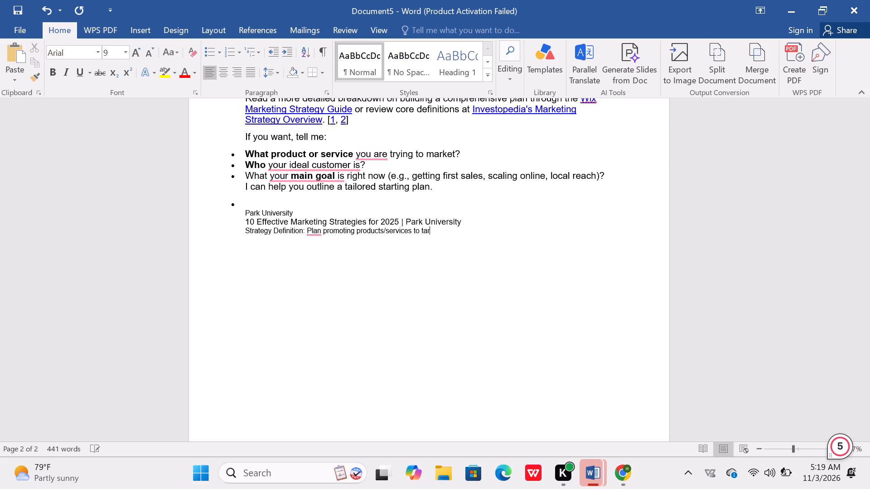
key(BackSpace)
key(BackSpace)
key(BackSpace)
key(BackSpace)
key(BackSpace)
key(BackSpace)
key(BackSpace)
key(BackSpace)
key(BackSpace)
key(BackSpace)
key(BackSpace)
key(BackSpace)
key(BackSpace)
key(BackSpace)
key(BackSpace)
key(BackSpace)
key(BackSpace)
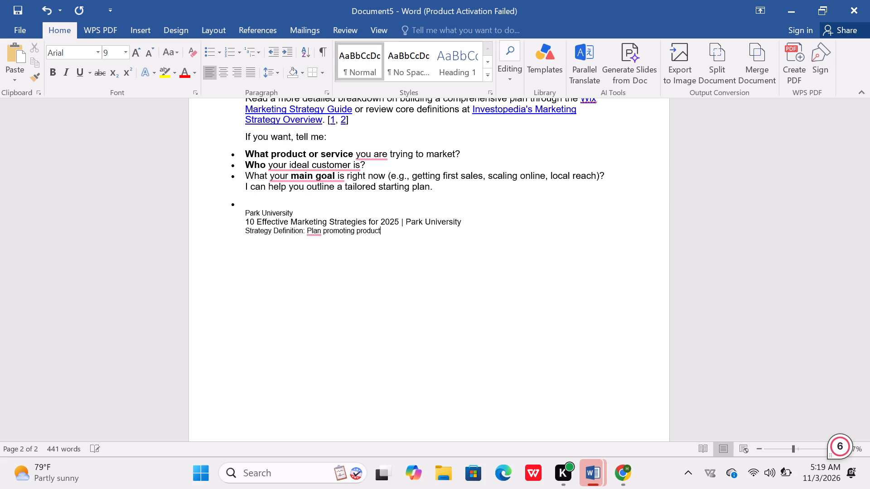
key(BackSpace)
key(BackSpace)
key(BackSpace)
key(BackSpace)
key(BackSpace)
key(BackSpace)
key(BackSpace)
key(BackSpace)
key(BackSpace)
key(BackSpace)
key(BackSpace)
key(BackSpace)
key(BackSpace)
key(BackSpace)
key(BackSpace)
key(BackSpace)
key(BackSpace)
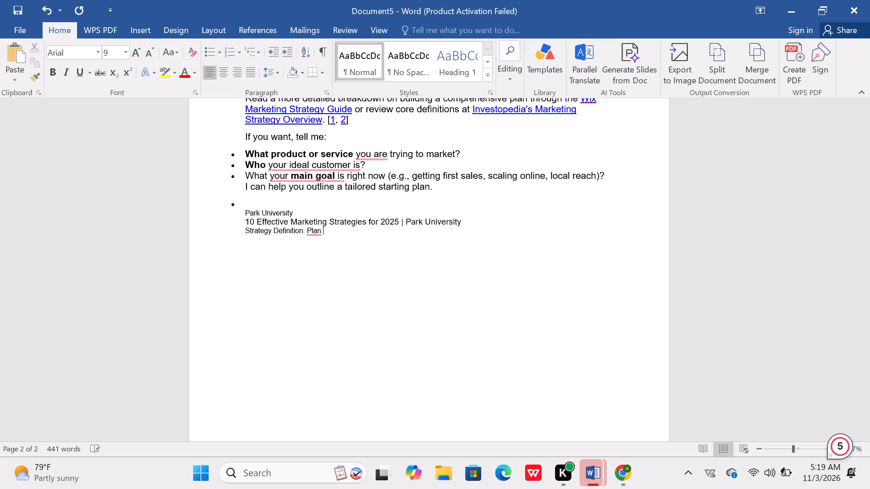
key(BackSpace)
key(BackSpace)
key(BackSpace)
key(BackSpace)
key(BackSpace)
key(BackSpace)
key(BackSpace)
key(BackSpace)
key(BackSpace)
key(BackSpace)
key(BackSpace)
key(BackSpace)
key(BackSpace)
key(BackSpace)
key(BackSpace)
key(BackSpace)
key(BackSpace)
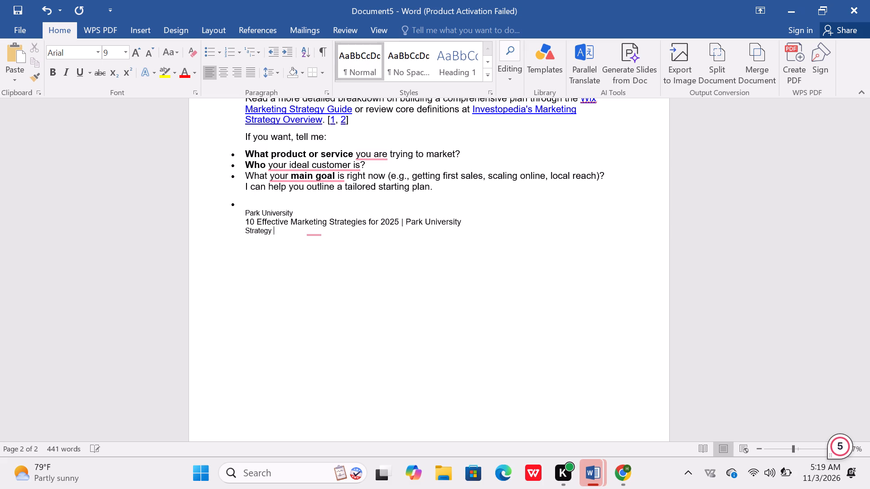
key(BackSpace)
key(BackSpace)
key(BackSpace)
key(BackSpace)
key(BackSpace)
key(BackSpace)
key(BackSpace)
key(BackSpace)
key(BackSpace)
Delete the "10 Effective Marketing Strategies for 2025 | Park University" heading from the Park University snippet.
key(BackSpace)
key(BackSpace)
key(BackSpace)
key(BackSpace)
key(BackSpace)
key(BackSpace)
key(BackSpace)
key(BackSpace)
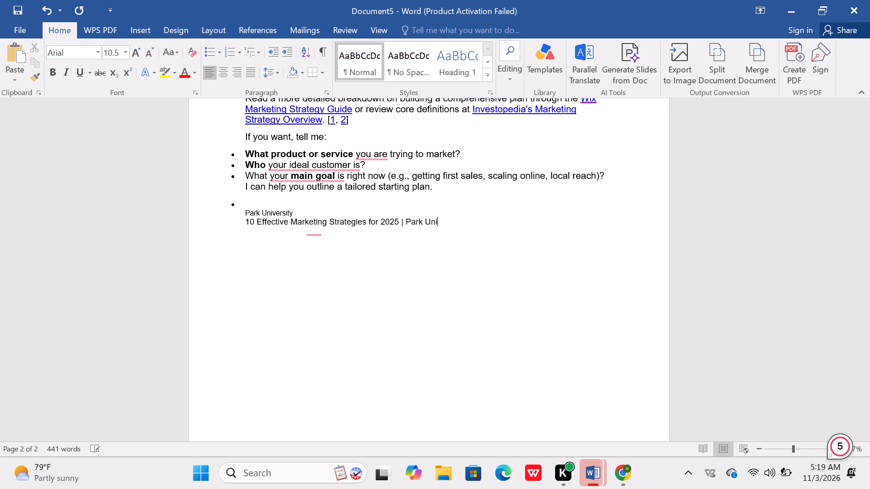
key(BackSpace)
key(BackSpace)
key(BackSpace)
key(BackSpace)
key(BackSpace)
key(BackSpace)
key(BackSpace)
key(BackSpace)
key(BackSpace)
key(BackSpace)
key(BackSpace)
key(BackSpace)
key(BackSpace)
key(BackSpace)
key(BackSpace)
key(BackSpace)
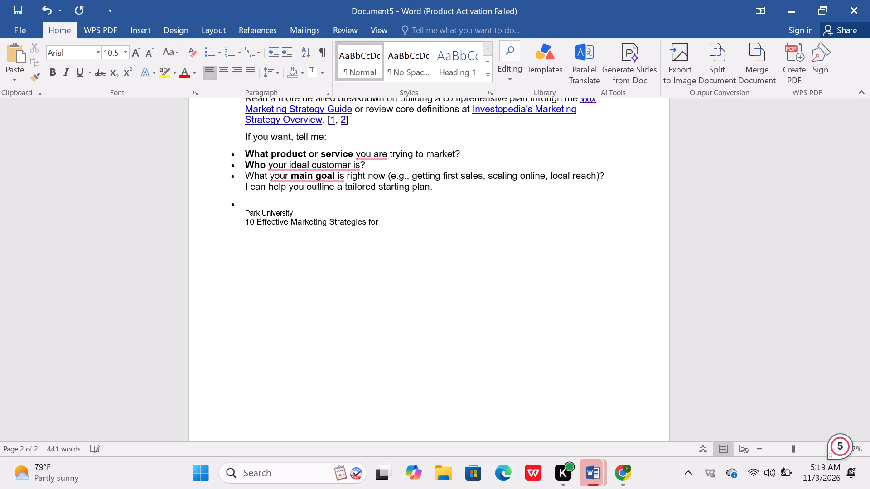
key(BackSpace)
key(BackSpace)
key(BackSpace)
key(BackSpace)
key(BackSpace)
key(BackSpace)
key(BackSpace)
key(BackSpace)
key(BackSpace)
key(BackSpace)
key(BackSpace)
key(BackSpace)
key(BackSpace)
key(BackSpace)
key(BackSpace)
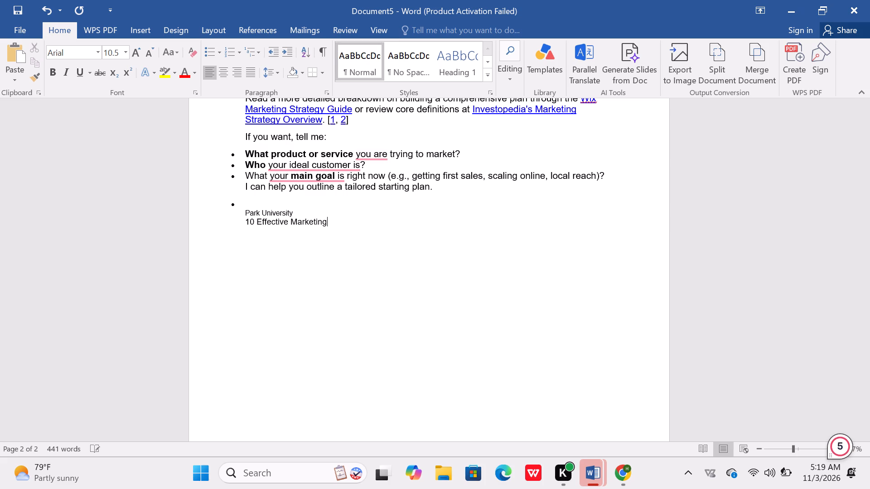
key(BackSpace)
key(BackSpace)
key(BackSpace)
key(BackSpace)
key(BackSpace)
key(BackSpace)
key(BackSpace)
key(BackSpace)
key(BackSpace)
key(BackSpace)
key(BackSpace)
key(BackSpace)
key(BackSpace)
key(BackSpace)
key(BackSpace)
key(BackSpace)
key(BackSpace)
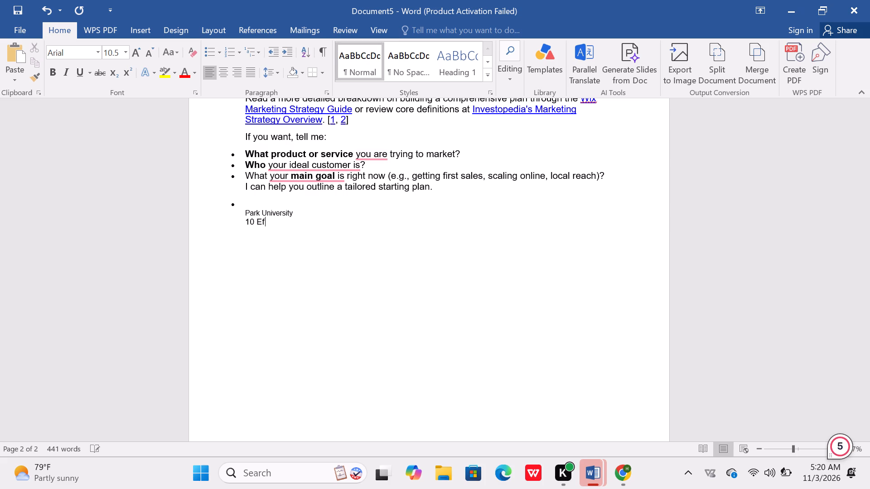
key(BackSpace)
key(BackSpace)
key(BackSpace)
key(BackSpace)
key(BackSpace)
key(BackSpace)
Delete the remaining "Park University" source name together with its empty bullet.
key(BackSpace)
key(BackSpace)
key(BackSpace)
key(BackSpace)
key(BackSpace)
key(BackSpace)
key(BackSpace)
key(BackSpace)
key(BackSpace)
key(BackSpace)
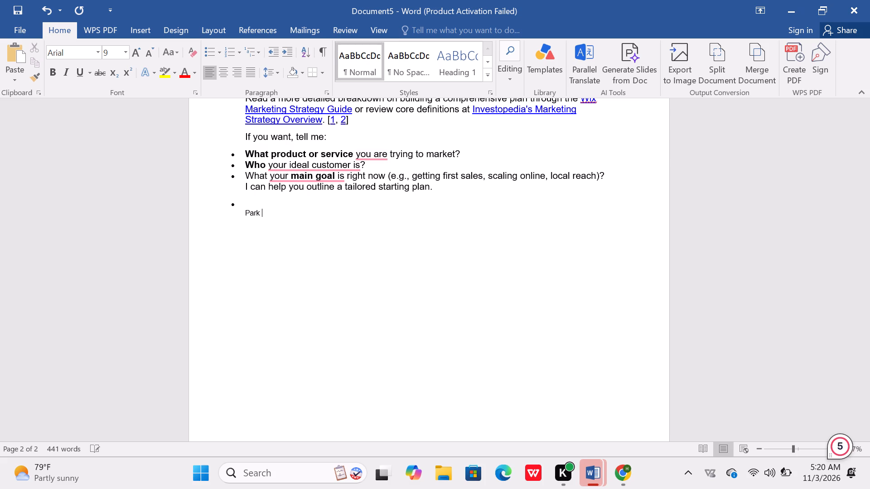
key(BackSpace)
key(BackSpace)
key(BackSpace)
key(BackSpace)
key(BackSpace)
key(BackSpace)
key(BackSpace)
key(BackSpace)
Delete the closing line "I can help you outline a tailored starting plan." below the last bullet.
key(BackSpace)
key(BackSpace)
key(BackSpace)
key(BackSpace)
key(BackSpace)
key(BackSpace)
key(BackSpace)
key(BackSpace)
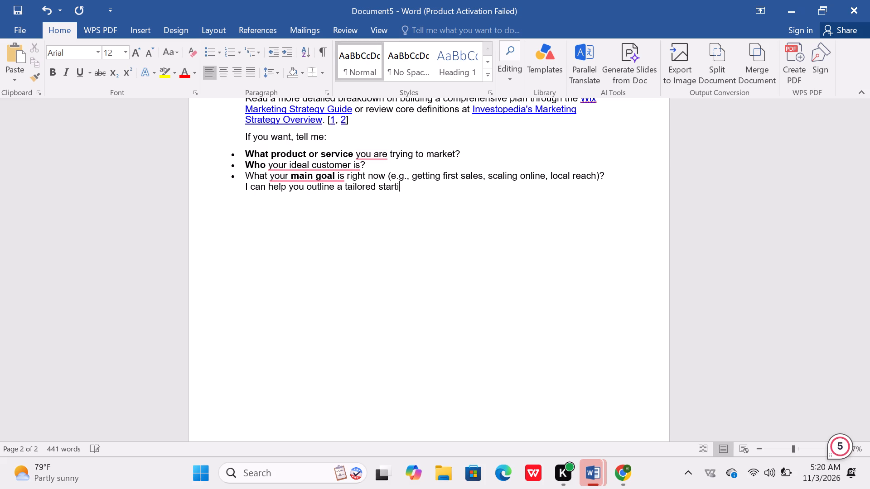
key(BackSpace)
key(BackSpace)
key(BackSpace)
key(BackSpace)
key(BackSpace)
key(BackSpace)
key(BackSpace)
key(BackSpace)
key(BackSpace)
key(BackSpace)
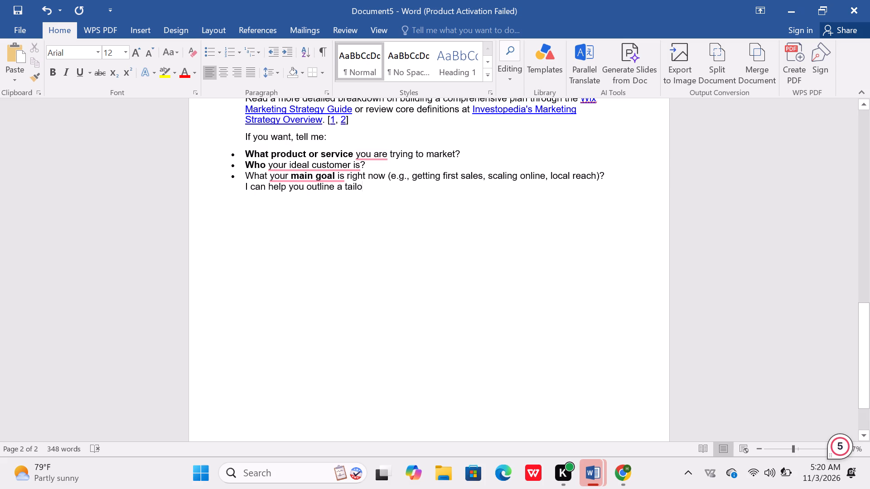
key(BackSpace)
key(BackSpace)
key(BackSpace)
key(BackSpace)
key(BackSpace)
key(BackSpace)
key(BackSpace)
key(BackSpace)
key(BackSpace)
key(BackSpace)
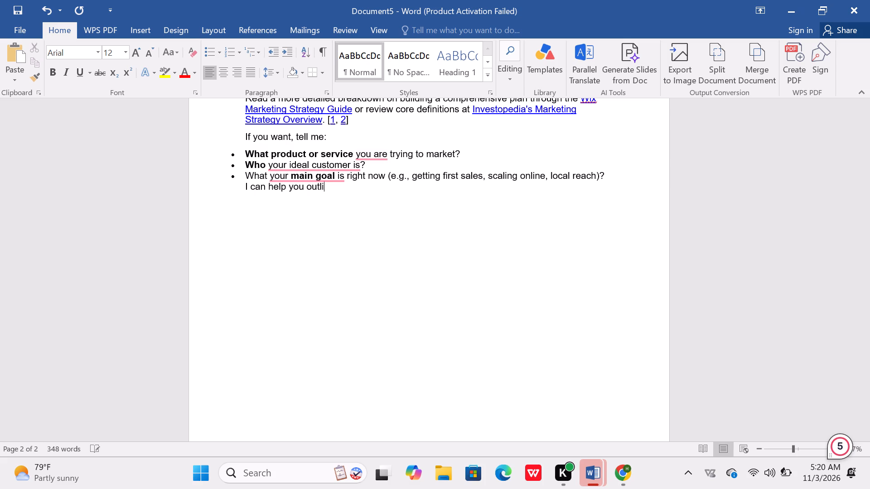
key(BackSpace)
key(BackSpace)
key(BackSpace)
key(BackSpace)
key(BackSpace)
key(BackSpace)
key(BackSpace)
key(BackSpace)
key(BackSpace)
key(BackSpace)
key(BackSpace)
key(BackSpace)
key(BackSpace)
key(BackSpace)
key(BackSpace)
key(BackSpace)
key(BackSpace)
key(BackSpace)
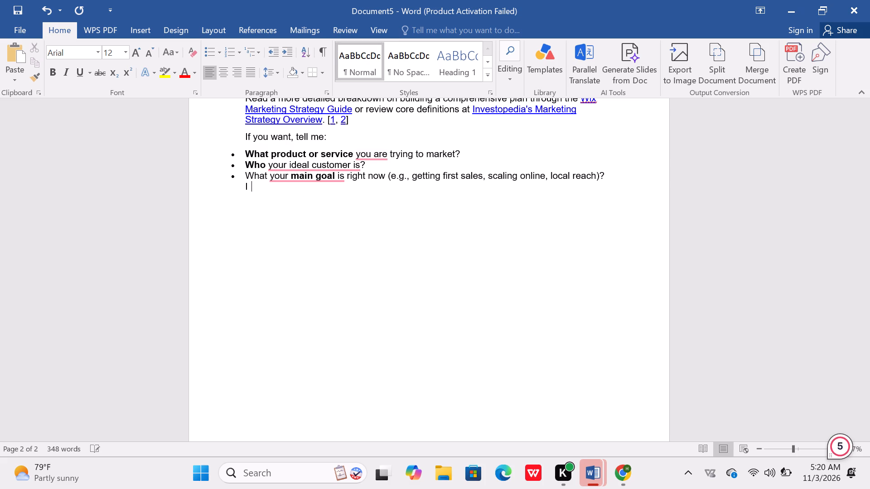
key(BackSpace)
key(BackSpace)
key(BackSpace)
Delete the last bullet, "What your main goal is right now…", together with the leftover "I" on the line below it.
key(BackSpace)
key(BackSpace)
key(BackSpace)
key(BackSpace)
key(BackSpace)
key(BackSpace)
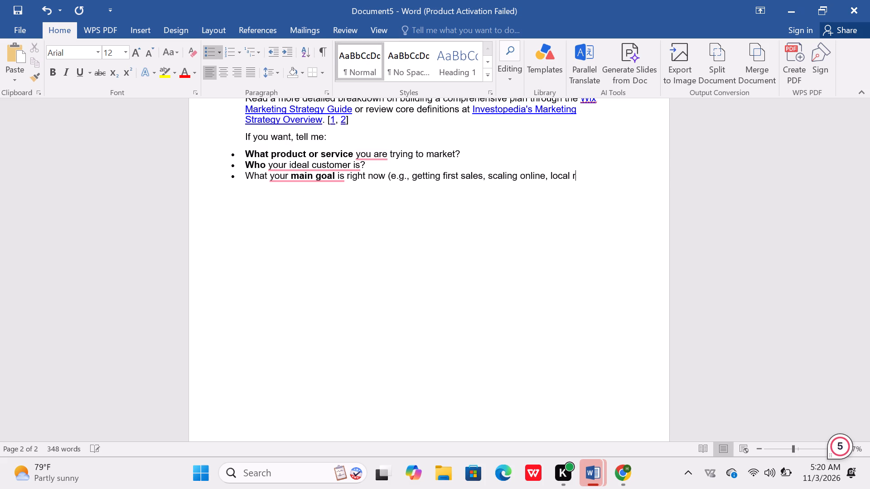
key(BackSpace)
key(BackSpace)
key(BackSpace)
key(BackSpace)
key(BackSpace)
key(BackSpace)
key(BackSpace)
key(BackSpace)
key(BackSpace)
key(BackSpace)
key(BackSpace)
key(BackSpace)
key(BackSpace)
key(BackSpace)
key(BackSpace)
key(BackSpace)
key(BackSpace)
key(BackSpace)
key(BackSpace)
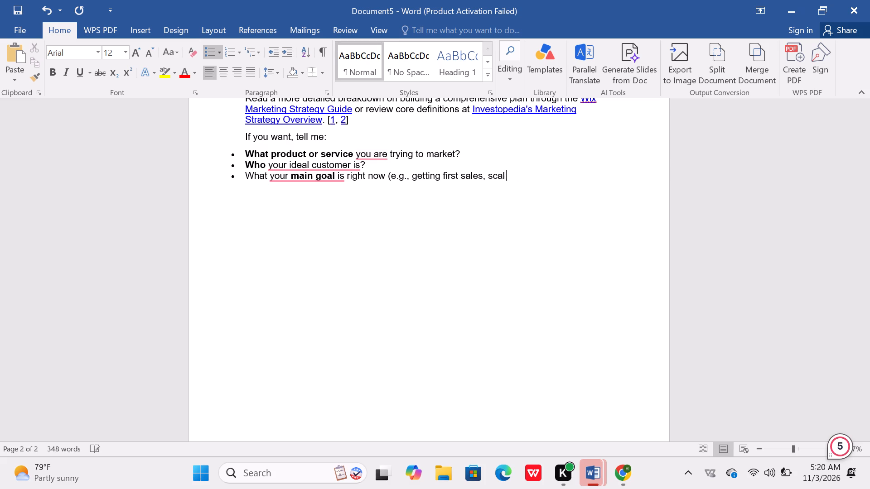
key(BackSpace)
key(BackSpace)
key(BackSpace)
key(BackSpace)
key(BackSpace)
key(BackSpace)
key(BackSpace)
key(BackSpace)
key(BackSpace)
key(BackSpace)
key(BackSpace)
key(BackSpace)
key(BackSpace)
key(BackSpace)
key(BackSpace)
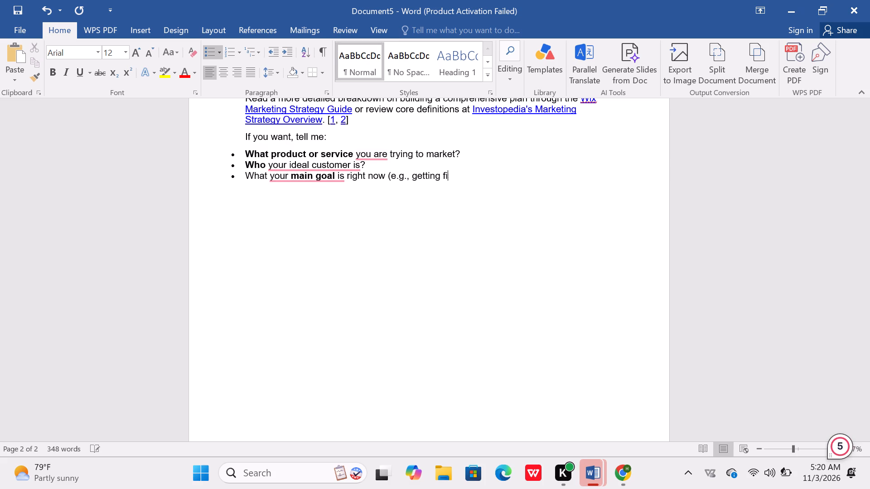
key(BackSpace)
key(BackSpace)
key(BackSpace)
key(BackSpace)
key(BackSpace)
key(BackSpace)
key(BackSpace)
key(BackSpace)
key(BackSpace)
key(BackSpace)
key(BackSpace)
key(BackSpace)
key(BackSpace)
key(BackSpace)
key(BackSpace)
key(BackSpace)
key(BackSpace)
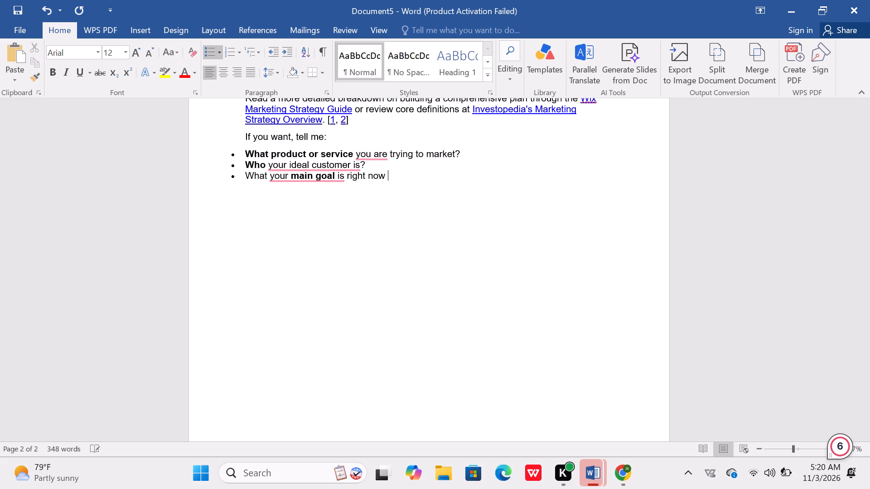
key(BackSpace)
key(BackSpace)
key(BackSpace)
key(BackSpace)
key(BackSpace)
key(BackSpace)
key(BackSpace)
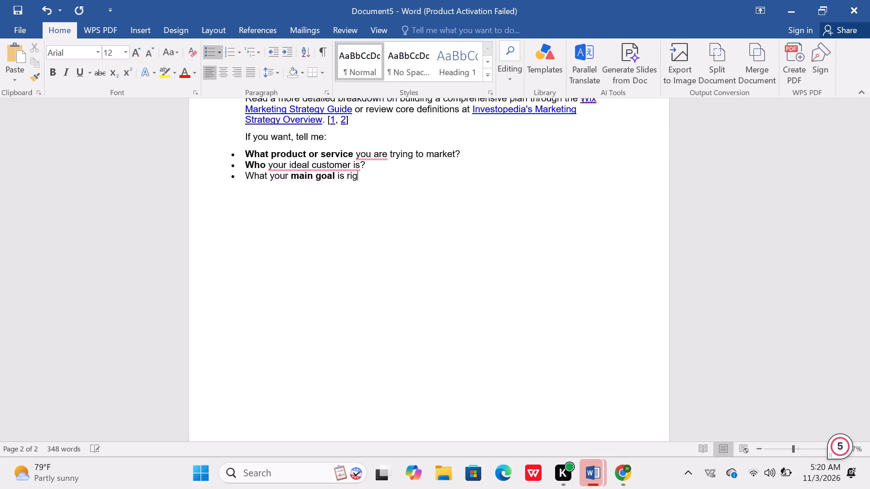
key(BackSpace)
key(BackSpace)
key(BackSpace)
key(BackSpace)
key(BackSpace)
key(BackSpace)
key(BackSpace)
key(BackSpace)
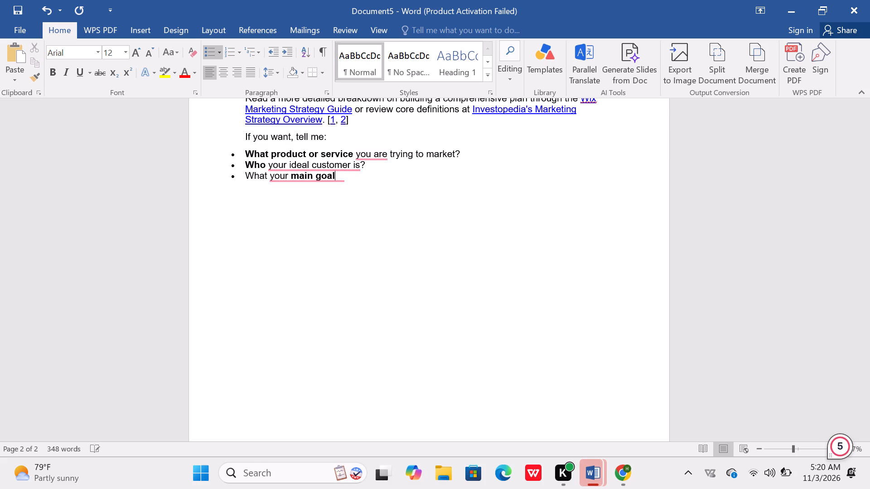
key(BackSpace)
key(BackSpace)
key(BackSpace)
key(BackSpace)
key(BackSpace)
key(BackSpace)
key(BackSpace)
key(BackSpace)
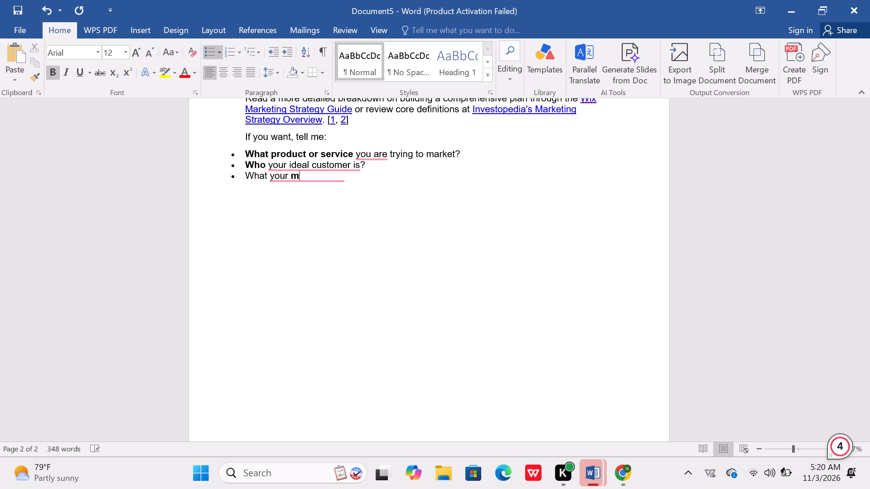
key(BackSpace)
key(BackSpace)
key(BackSpace)
key(BackSpace)
key(BackSpace)
key(BackSpace)
key(BackSpace)
key(BackSpace)
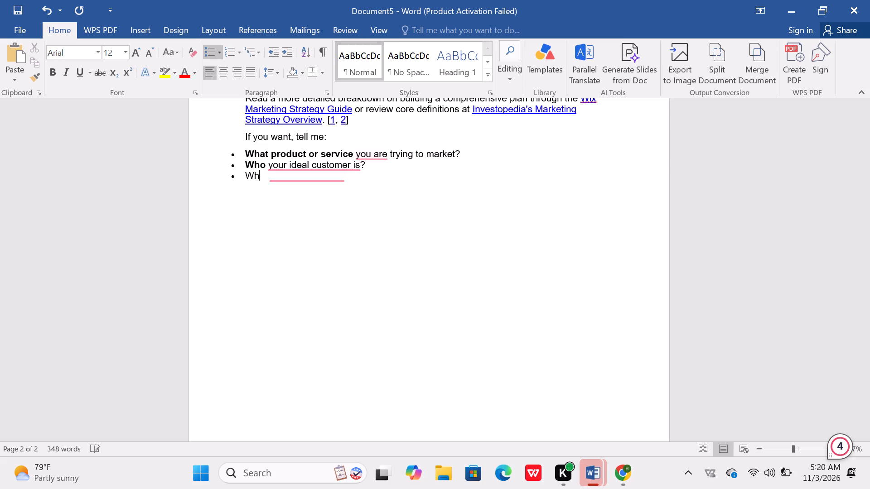
key(BackSpace)
key(BackSpace)
key(BackSpace)
key(BackSpace)
key(BackSpace)
Delete the "Who your ideal customer is?" bullet below the "If you want, tell me:" line.
key(BackSpace)
key(BackSpace)
key(BackSpace)
key(BackSpace)
key(BackSpace)
key(BackSpace)
key(BackSpace)
key(BackSpace)
key(BackSpace)
key(BackSpace)
key(BackSpace)
key(BackSpace)
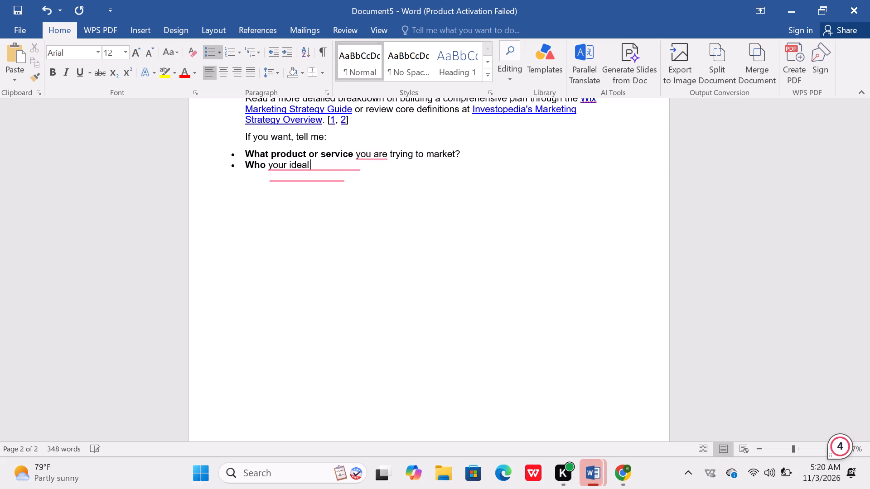
key(BackSpace)
key(BackSpace)
key(BackSpace)
key(BackSpace)
key(BackSpace)
key(BackSpace)
key(BackSpace)
key(BackSpace)
key(BackSpace)
key(BackSpace)
key(BackSpace)
key(BackSpace)
key(BackSpace)
key(BackSpace)
key(BackSpace)
key(BackSpace)
Delete the leftover "Who yo" bullet and the "What product or service you are trying to market?" bullet above it, including its bullet point.
key(BackSpace)
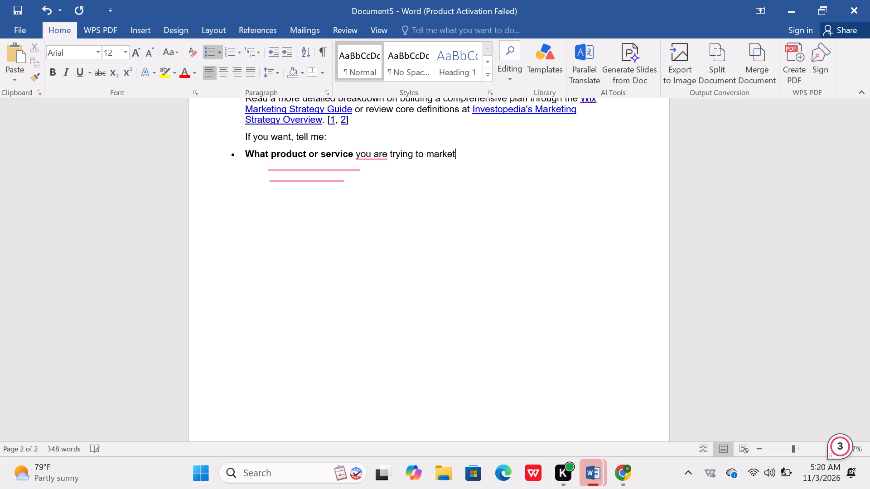
key(BackSpace)
key(BackSpace)
key(BackSpace)
key(BackSpace)
key(BackSpace)
key(BackSpace)
key(BackSpace)
key(BackSpace)
key(BackSpace)
key(BackSpace)
key(BackSpace)
key(BackSpace)
key(BackSpace)
key(BackSpace)
key(BackSpace)
key(BackSpace)
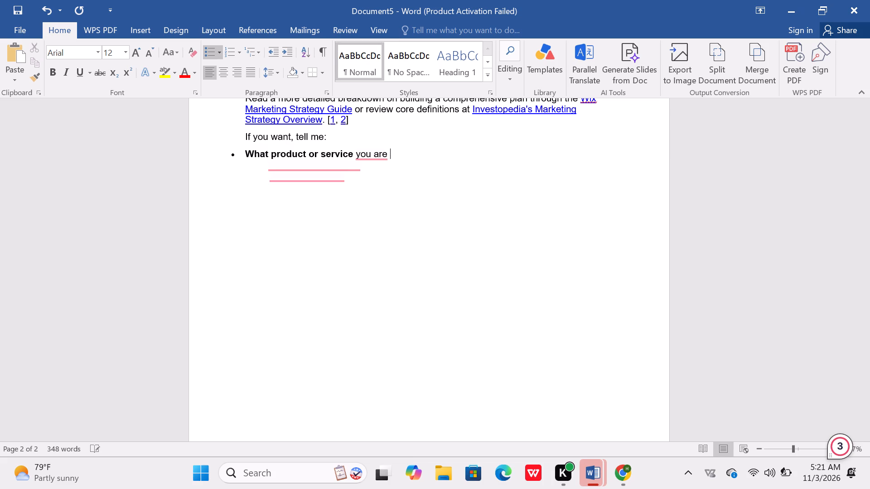
key(BackSpace)
key(BackSpace)
key(BackSpace)
key(BackSpace)
key(BackSpace)
key(BackSpace)
key(BackSpace)
key(BackSpace)
key(BackSpace)
key(BackSpace)
key(BackSpace)
key(BackSpace)
key(BackSpace)
key(BackSpace)
key(BackSpace)
key(BackSpace)
key(BackSpace)
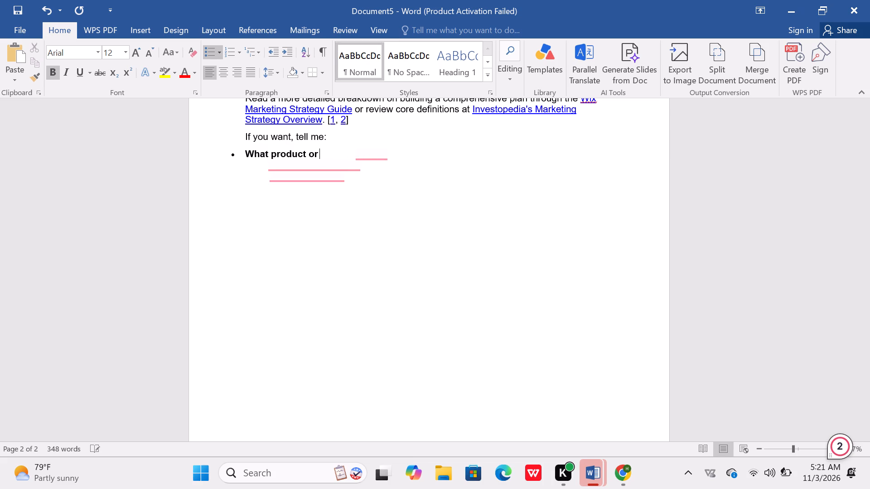
key(BackSpace)
key(BackSpace)
key(BackSpace)
key(BackSpace)
key(BackSpace)
key(BackSpace)
key(BackSpace)
key(BackSpace)
key(BackSpace)
key(BackSpace)
key(BackSpace)
key(BackSpace)
key(BackSpace)
key(BackSpace)
key(BackSpace)
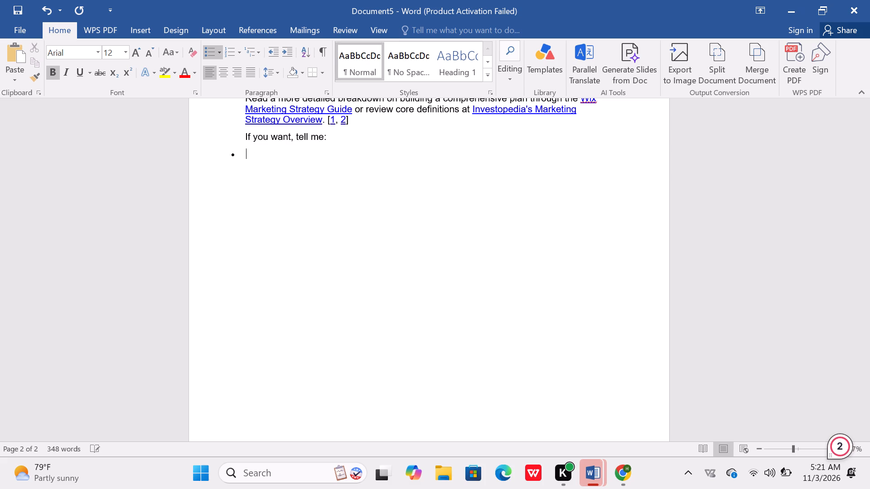
key(BackSpace)
key(BackSpace)
Delete the "If you want, tell me:" line below the closing paragraph, together with its paragraph break.
key(BackSpace)
key(BackSpace)
key(BackSpace)
key(BackSpace)
key(BackSpace)
key(BackSpace)
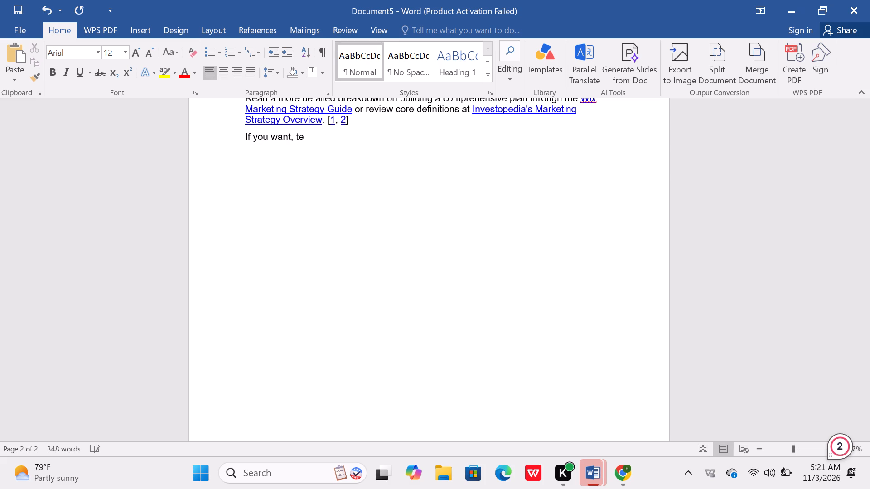
key(BackSpace)
key(BackSpace)
key(BackSpace)
key(BackSpace)
key(BackSpace)
key(BackSpace)
key(BackSpace)
key(BackSpace)
key(BackSpace)
key(BackSpace)
key(BackSpace)
key(BackSpace)
key(BackSpace)
key(BackSpace)
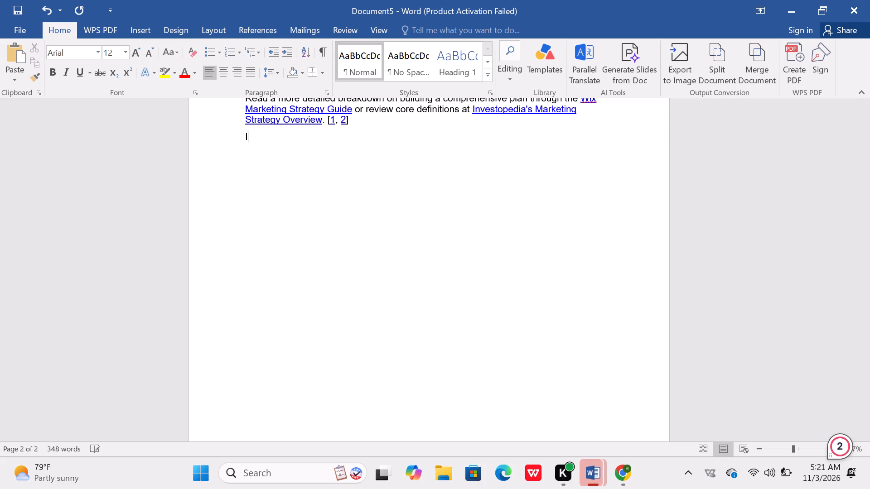
key(BackSpace)
key(BackSpace)
Delete the "[1, 2]" citation and the full stop at the end of the closing sentence.
key(BackSpace)
key(BackSpace)
key(BackSpace)
key(BackSpace)
key(BackSpace)
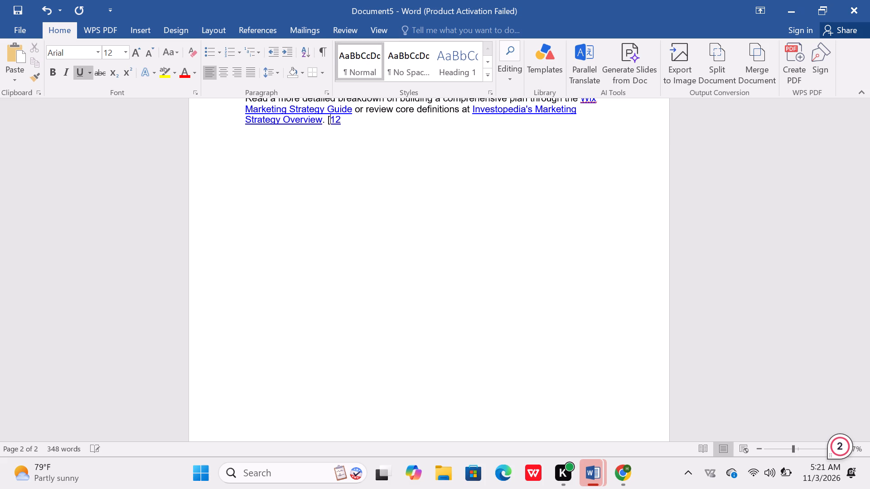
key(BackSpace)
key(BackSpace)
key(BackSpace)
key(BackSpace)
key(BackSpace)
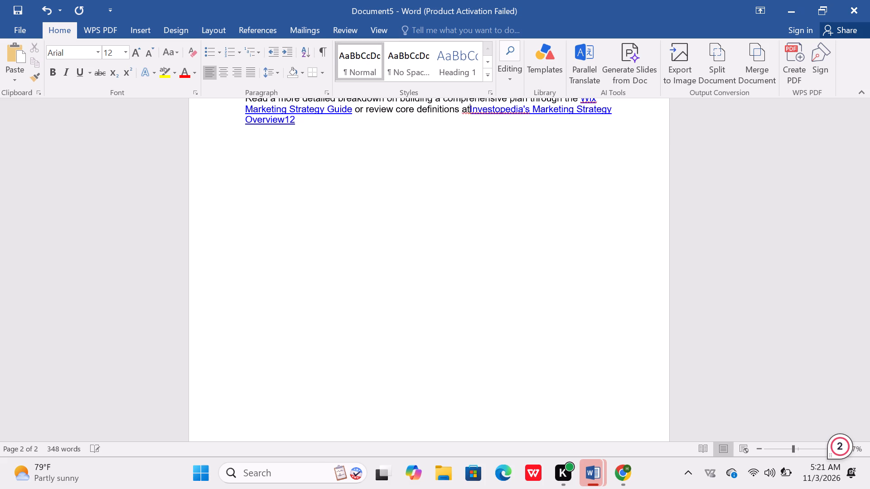
click(310, 124)
key(BackSpace)
key(BackSpace)
Delete the "Investopedia's Marketing Strategy Overview" link text from the end of the closing sentence.
key(BackSpace)
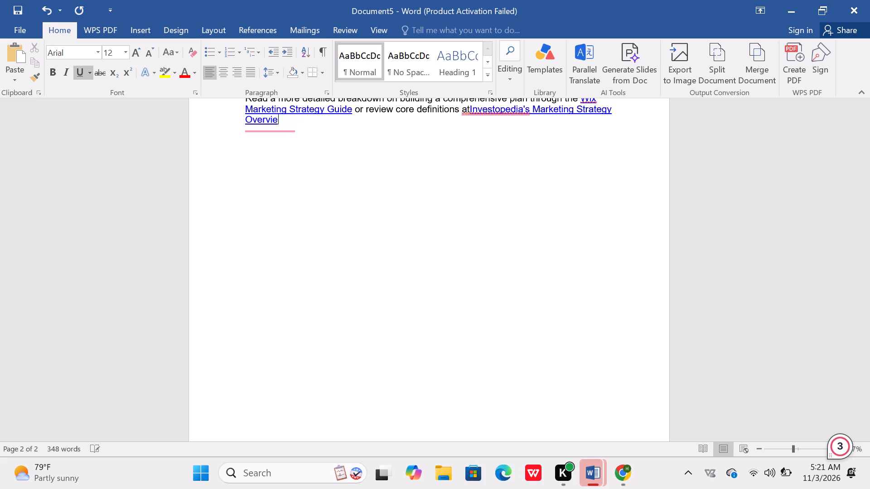
key(BackSpace)
key(BackSpace)
key(BackSpace)
key(BackSpace)
key(BackSpace)
key(BackSpace)
key(BackSpace)
key(BackSpace)
key(BackSpace)
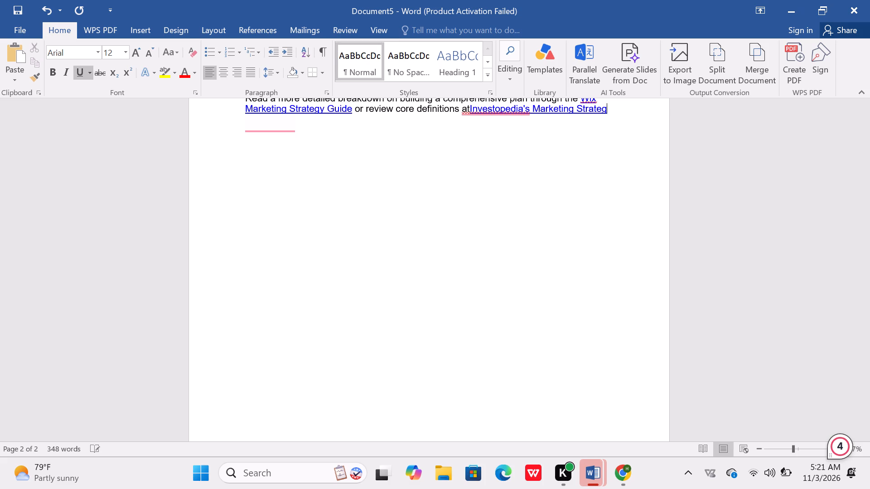
key(BackSpace)
key(BackSpace)
key(BackSpace)
key(BackSpace)
key(BackSpace)
key(BackSpace)
key(BackSpace)
key(BackSpace)
key(BackSpace)
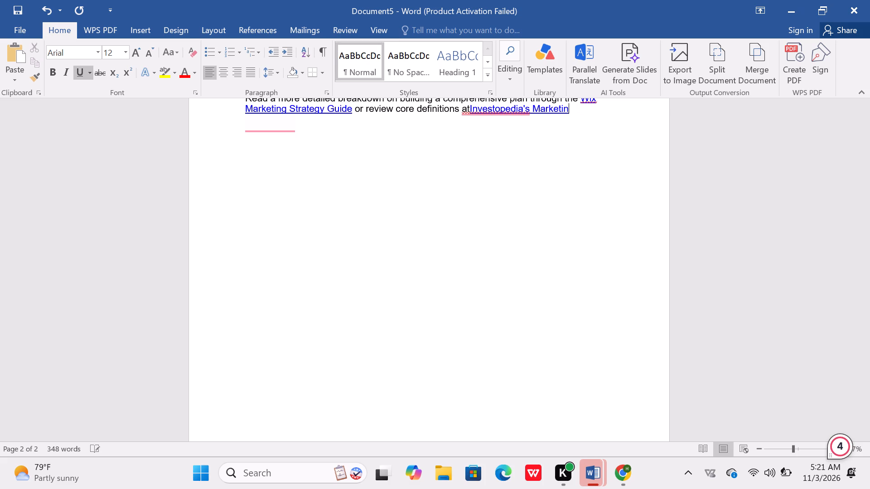
key(BackSpace)
key(BackSpace)
key(BackSpace)
key(BackSpace)
key(BackSpace)
key(BackSpace)
key(BackSpace)
key(BackSpace)
key(BackSpace)
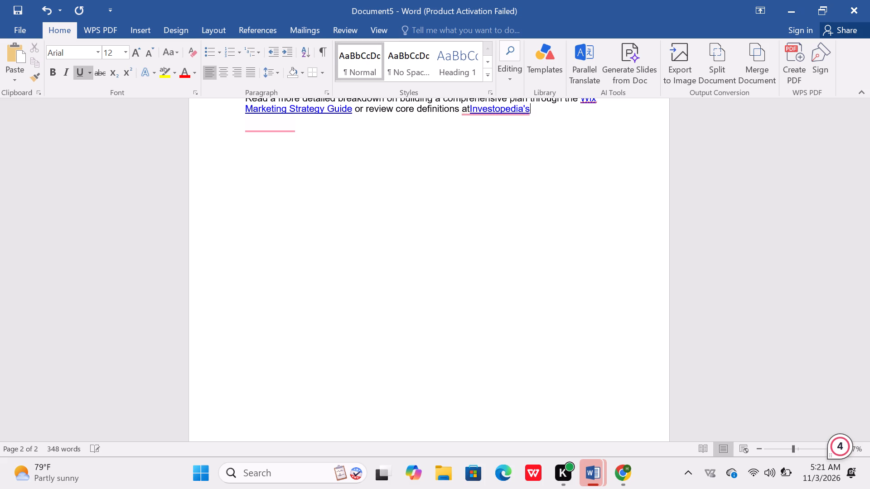
key(BackSpace)
key(BackSpace)
key(BackSpace)
key(BackSpace)
key(BackSpace)
key(BackSpace)
key(BackSpace)
key(BackSpace)
key(BackSpace)
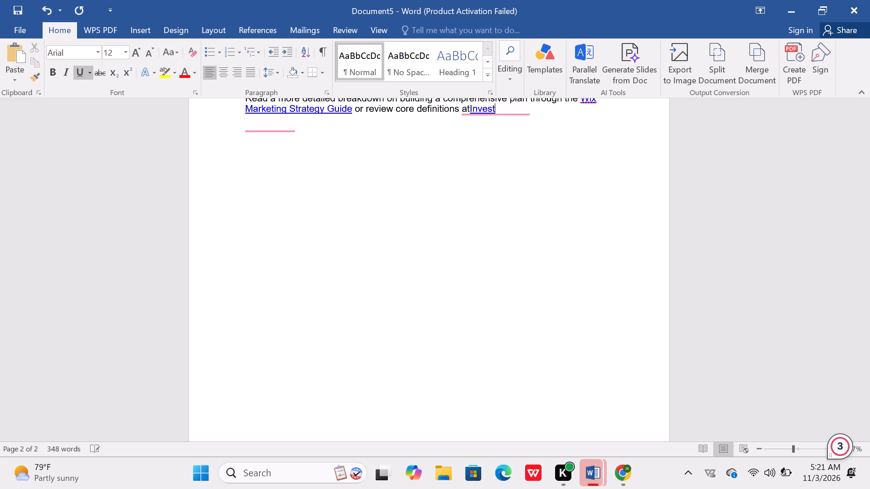
key(BackSpace)
key(BackSpace)
key(BackSpace)
key(BackSpace)
key(BackSpace)
key(BackSpace)
Delete "or review core definitions at" after the "Wix Marketing Strategy Guide" link in the closing sentence.
key(BackSpace)
key(BackSpace)
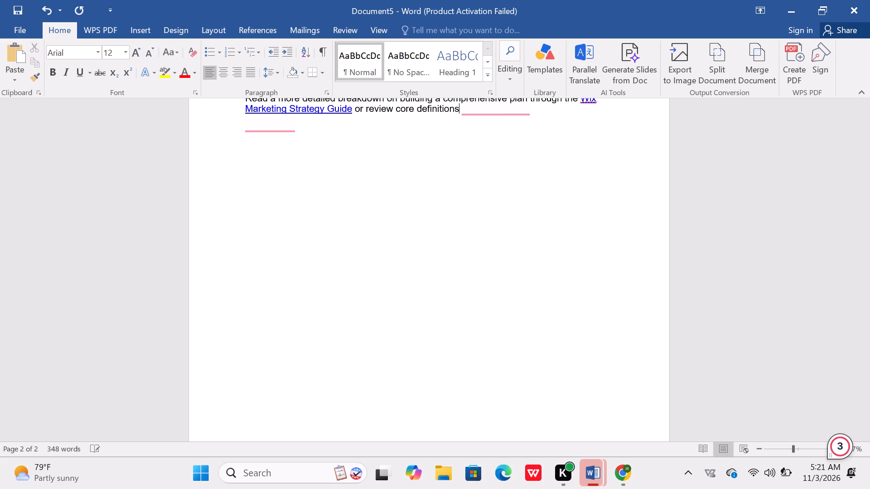
key(BackSpace)
key(BackSpace)
key(BackSpace)
key(BackSpace)
key(BackSpace)
key(BackSpace)
key(BackSpace)
key(BackSpace)
key(BackSpace)
key(BackSpace)
key(BackSpace)
key(BackSpace)
key(BackSpace)
key(BackSpace)
key(BackSpace)
key(BackSpace)
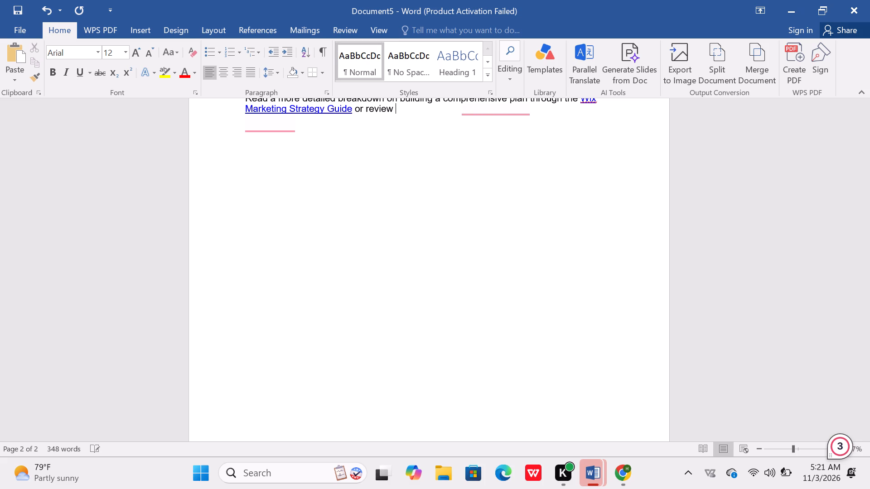
key(BackSpace)
key(BackSpace)
key(BackSpace)
key(BackSpace)
key(BackSpace)
key(BackSpace)
key(BackSpace)
key(BackSpace)
key(BackSpace)
scroll(397, 51, up, 4)
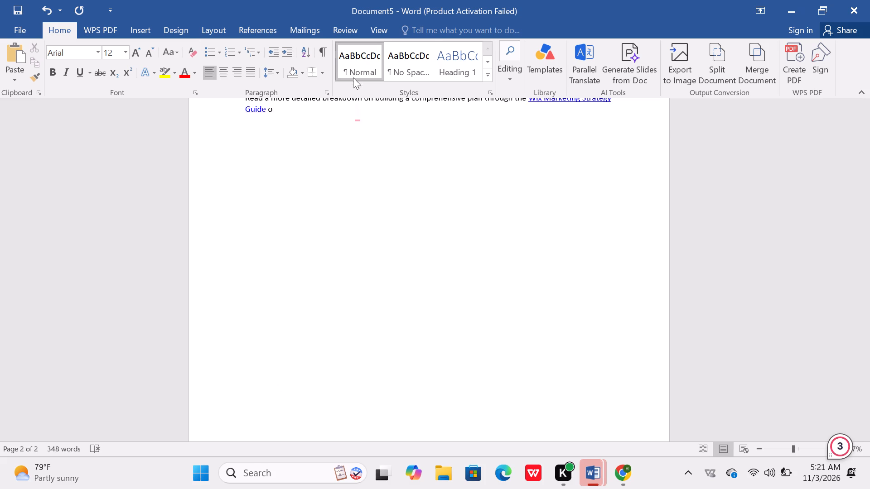
scroll(414, 156, up, 4)
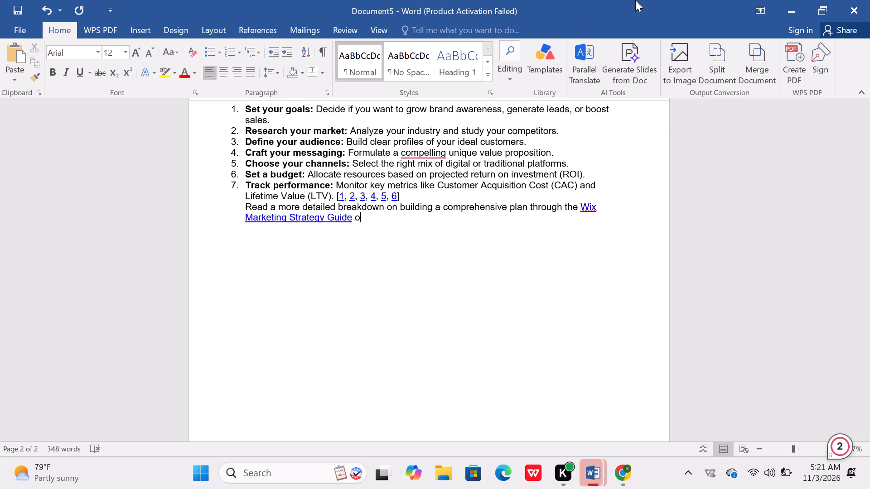
key(BackSpace)
key(BackSpace)
Delete the words "through the" before the "Wix Marketing Strategy Guide" link.
key(BackSpace)
key(BackSpace)
key(BackSpace)
key(BackSpace)
key(BackSpace)
key(BackSpace)
key(BackSpace)
key(BackSpace)
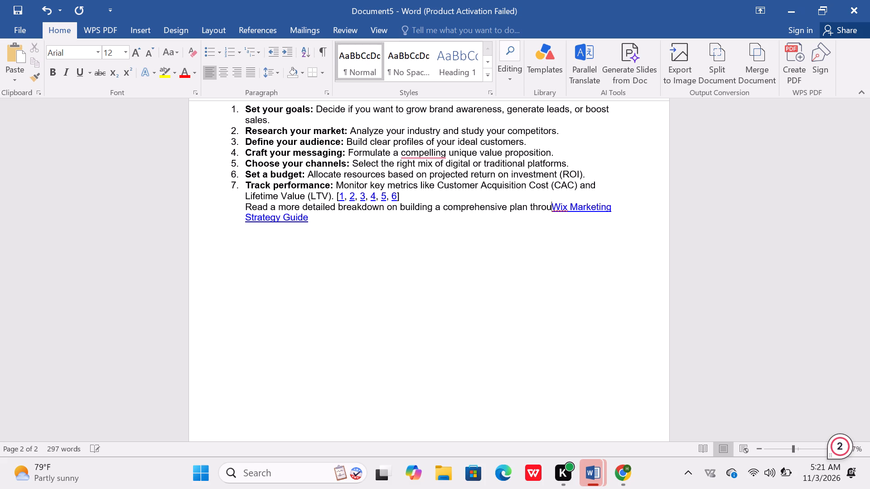
key(BackSpace)
key(BackSpace)
key(BackSpace)
key(BackSpace)
key(BackSpace)
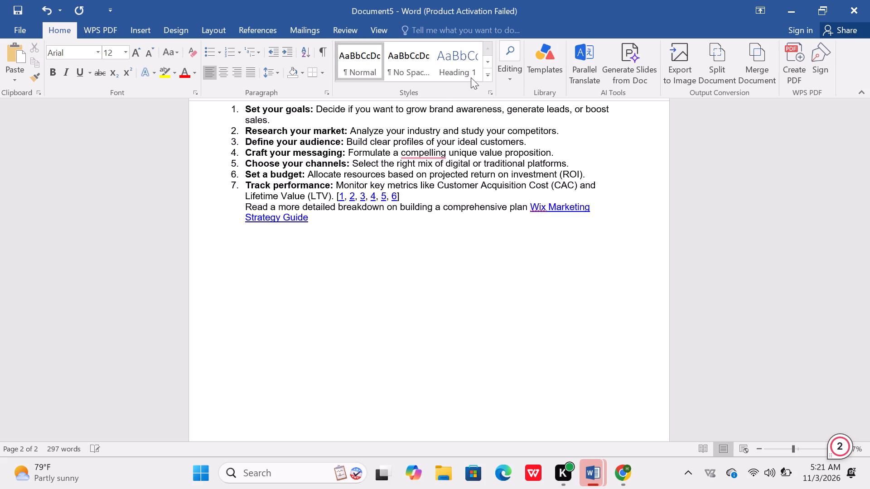
Delete the "Wix Marketing Strategy Guide" link text from the end of the closing sentence.
click(320, 226)
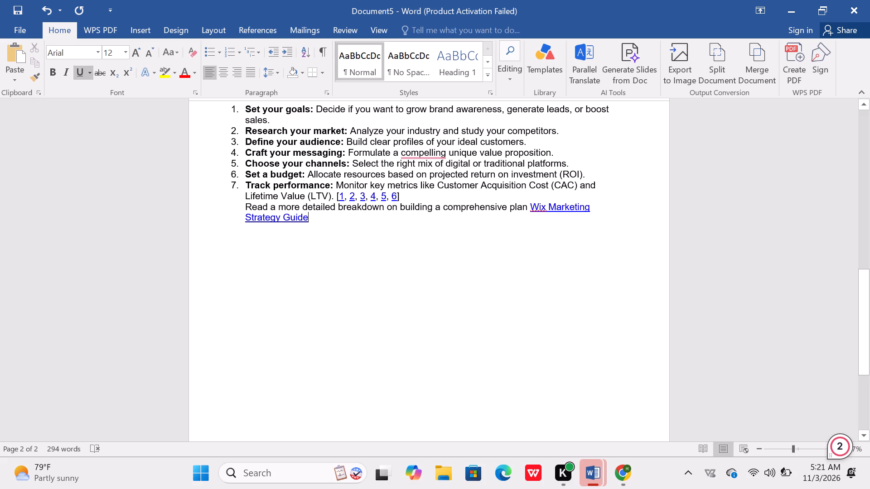
key(BackSpace)
key(BackSpace)
key(BackSpace)
key(BackSpace)
key(BackSpace)
key(BackSpace)
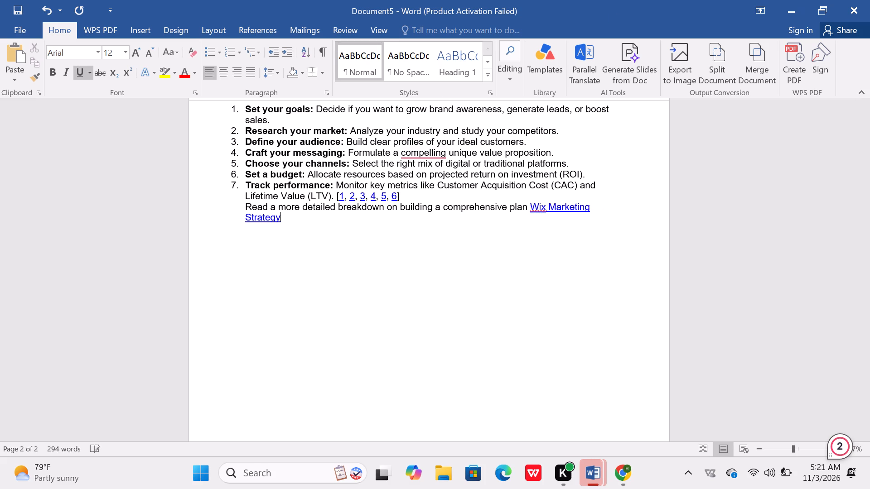
key(BackSpace)
key(BackSpace)
key(BackSpace)
key(BackSpace)
key(BackSpace)
key(BackSpace)
key(BackSpace)
key(BackSpace)
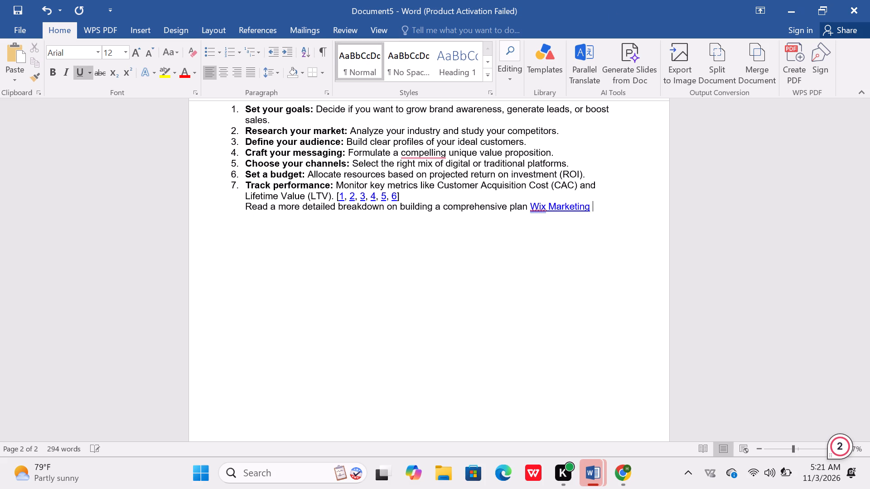
key(BackSpace)
key(BackSpace)
key(BackSpace)
key(BackSpace)
key(BackSpace)
key(BackSpace)
key(BackSpace)
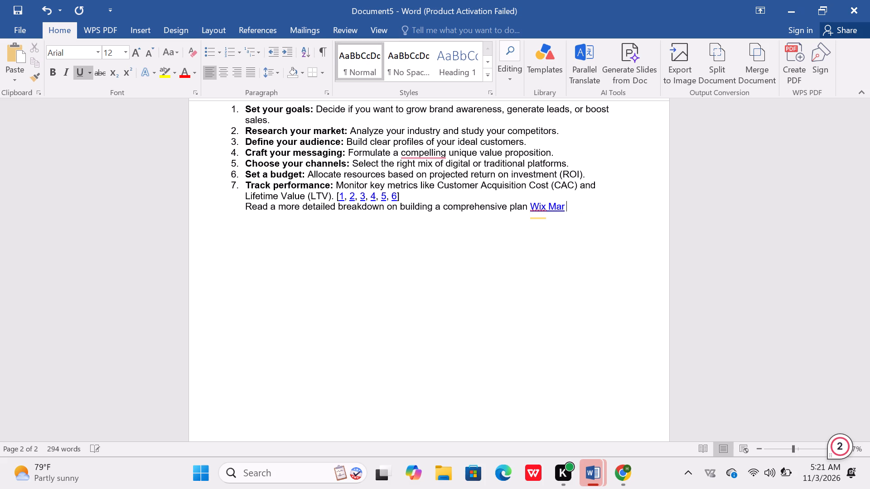
key(BackSpace)
key(BackSpace)
key(BackSpace)
key(BackSpace)
key(BackSpace)
key(BackSpace)
key(BackSpace)
key(BackSpace)
key(BackSpace)
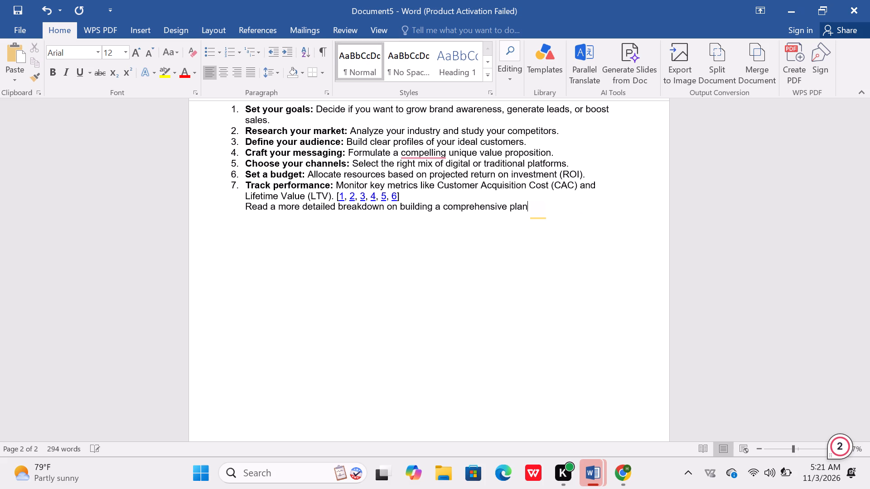
Delete "on building a comprehensive plan" from the closing sentence.
key(BackSpace)
key(BackSpace)
key(BackSpace)
key(BackSpace)
key(BackSpace)
key(BackSpace)
key(BackSpace)
key(BackSpace)
key(BackSpace)
key(BackSpace)
key(BackSpace)
key(BackSpace)
key(BackSpace)
key(BackSpace)
key(BackSpace)
key(BackSpace)
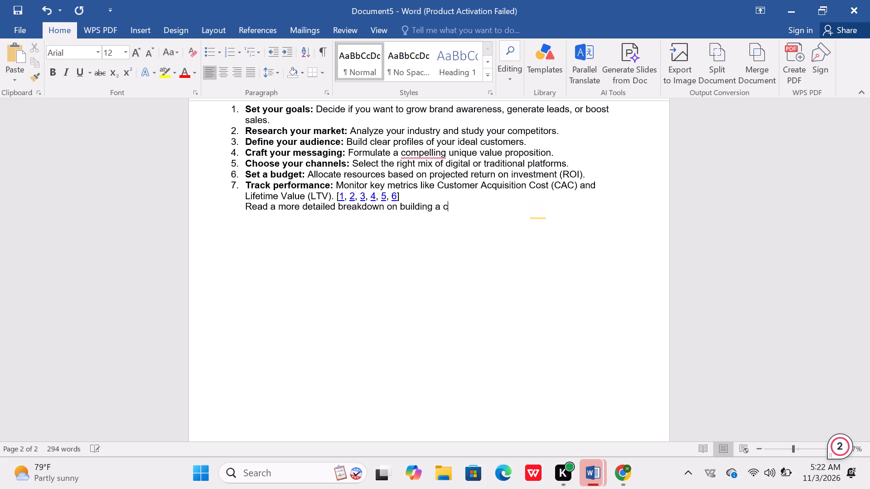
key(BackSpace)
key(BackSpace)
key(BackSpace)
key(BackSpace)
key(BackSpace)
key(BackSpace)
key(BackSpace)
key(BackSpace)
key(BackSpace)
key(BackSpace)
key(BackSpace)
key(BackSpace)
key(BackSpace)
key(BackSpace)
key(BackSpace)
key(BackSpace)
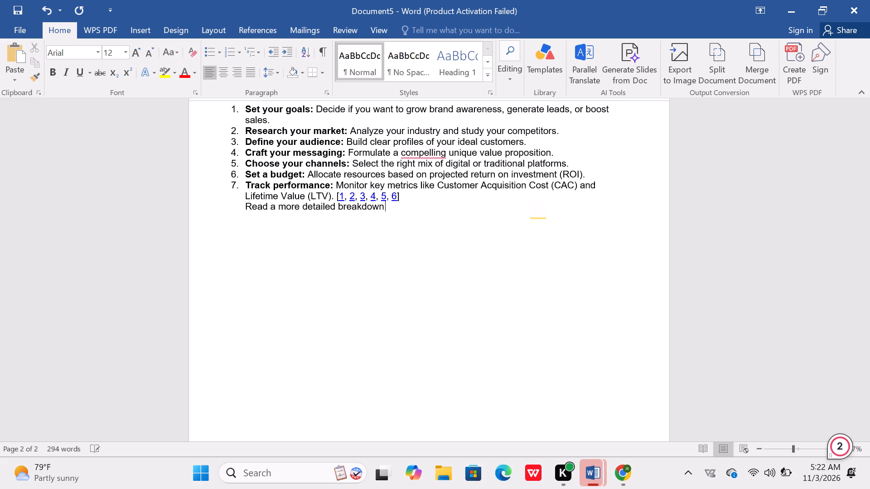
Delete the remaining "Read a more detailed breakdown" text below the "Track performance" item, together with its paragraph break.
key(BackSpace)
key(BackSpace)
key(BackSpace)
key(BackSpace)
key(BackSpace)
key(BackSpace)
key(BackSpace)
key(BackSpace)
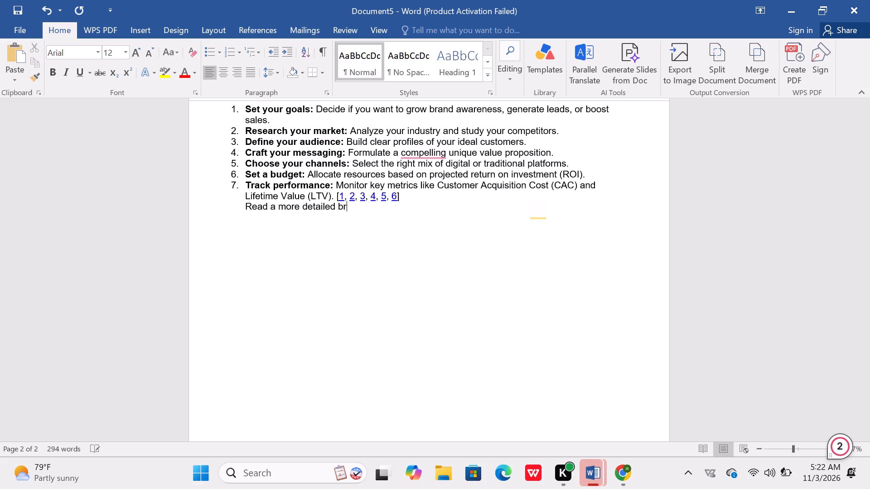
key(BackSpace)
key(BackSpace)
key(BackSpace)
key(BackSpace)
key(BackSpace)
key(BackSpace)
key(BackSpace)
key(BackSpace)
key(BackSpace)
key(BackSpace)
key(BackSpace)
key(BackSpace)
key(BackSpace)
key(BackSpace)
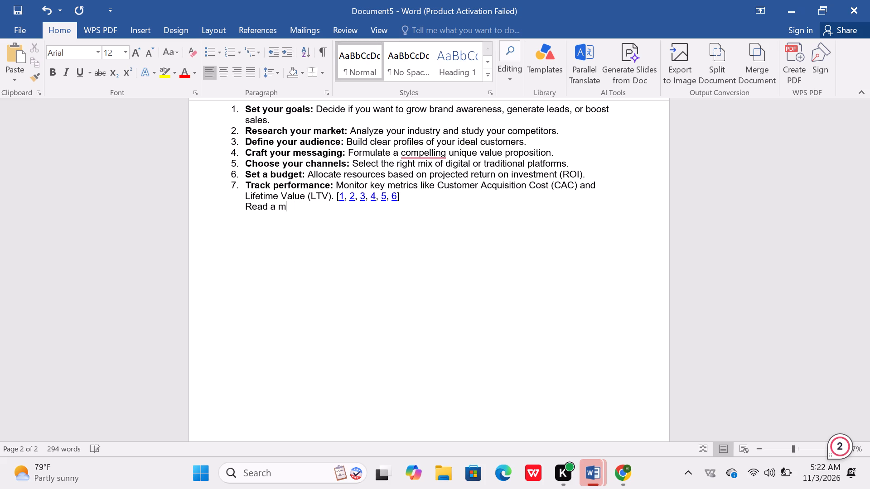
key(BackSpace)
key(BackSpace)
key(BackSpace)
key(BackSpace)
key(BackSpace)
key(BackSpace)
key(BackSpace)
key(BackSpace)
key(BackSpace)
Delete the brackets, commas and spaces around the citation numbers after "Lifetime Value (LTV).", along with the leftover "R" line below.
key(BackSpace)
key(BackSpace)
key(BackSpace)
key(BackSpace)
key(BackSpace)
key(BackSpace)
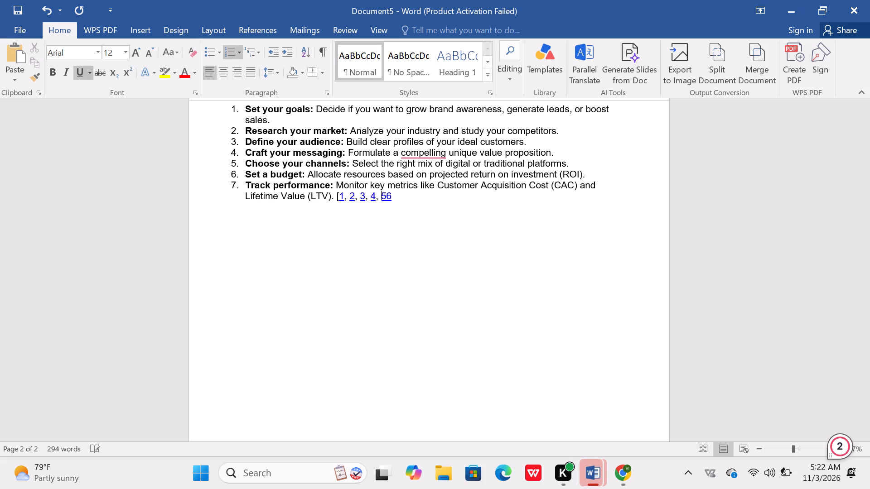
key(BackSpace)
key(BackSpace)
key(BackSpace)
key(BackSpace)
key(BackSpace)
key(BackSpace)
key(BackSpace)
key(BackSpace)
key(BackSpace)
key(BackSpace)
key(BackSpace)
key(BackSpace)
key(BackSpace)
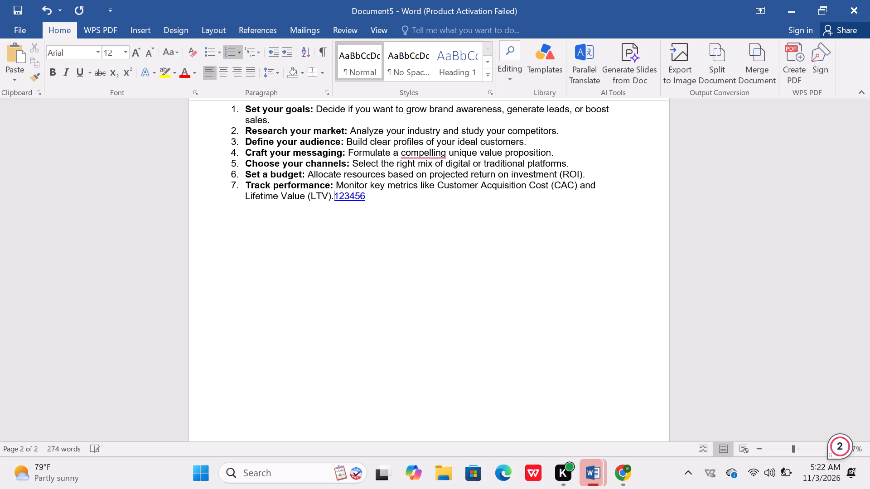
Delete the linked citation numbers 123456 at the end of the "Track performance" item.
click(370, 200)
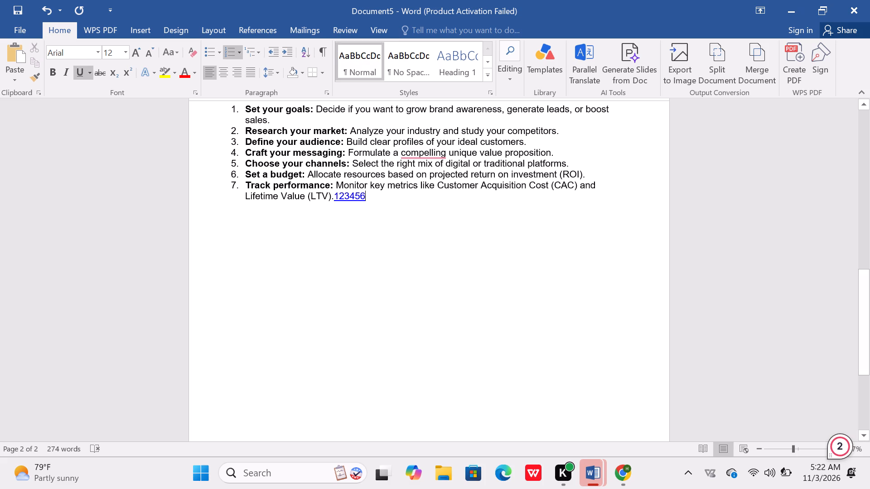
key(BackSpace)
key(BackSpace)
key(BackSpace)
key(BackSpace)
key(BackSpace)
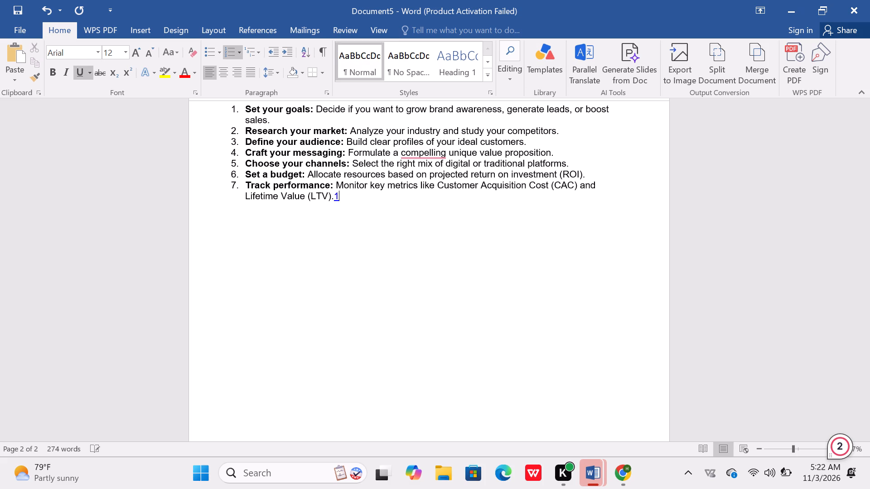
key(BackSpace)
Italicize the "How to Build a Strategy in 7 Steps" heading and keep it bold.
scroll(494, 183, up, 3)
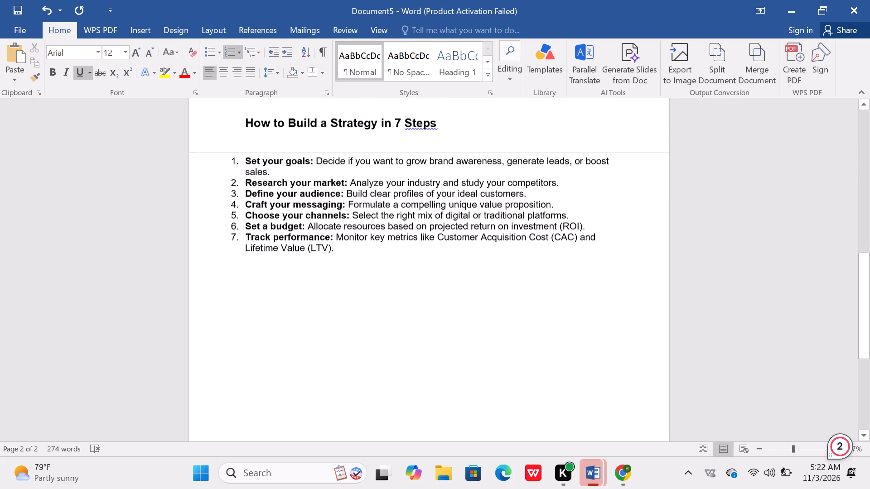
scroll(494, 183, up, 2)
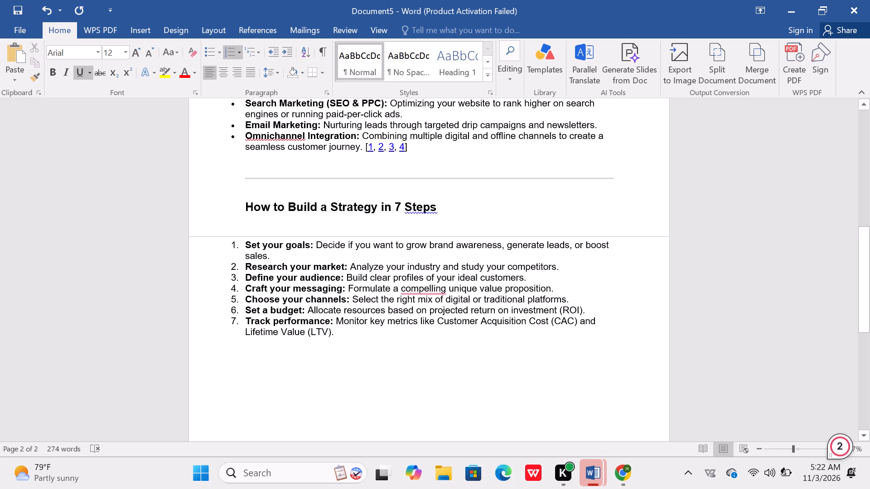
drag(245, 206, 278, 215)
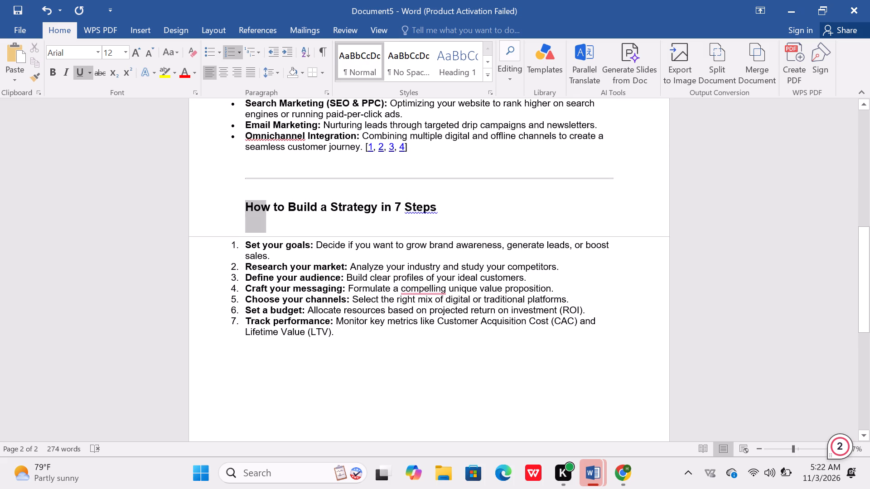
drag(278, 215, 411, 226)
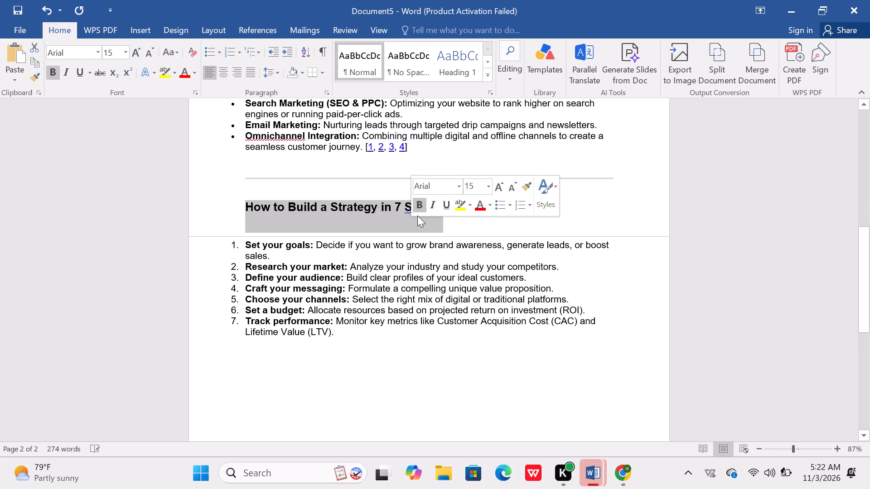
click(423, 204)
click(423, 202)
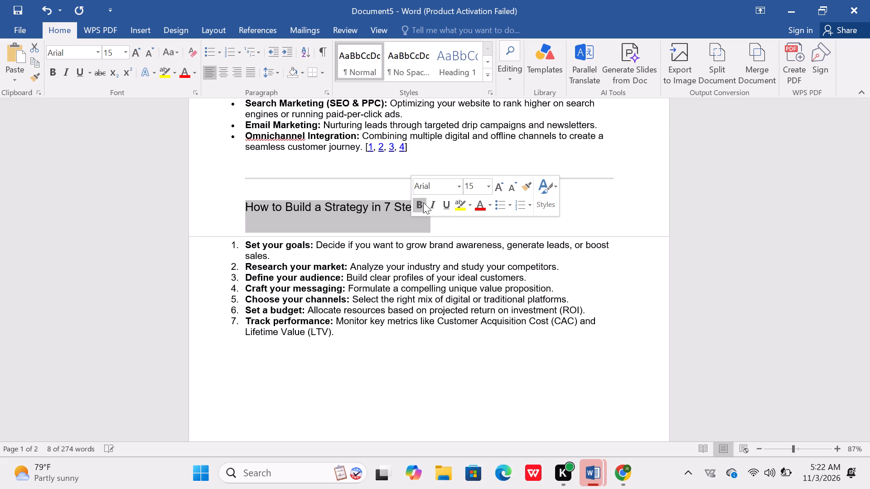
drag(426, 200, 433, 199)
click(418, 201)
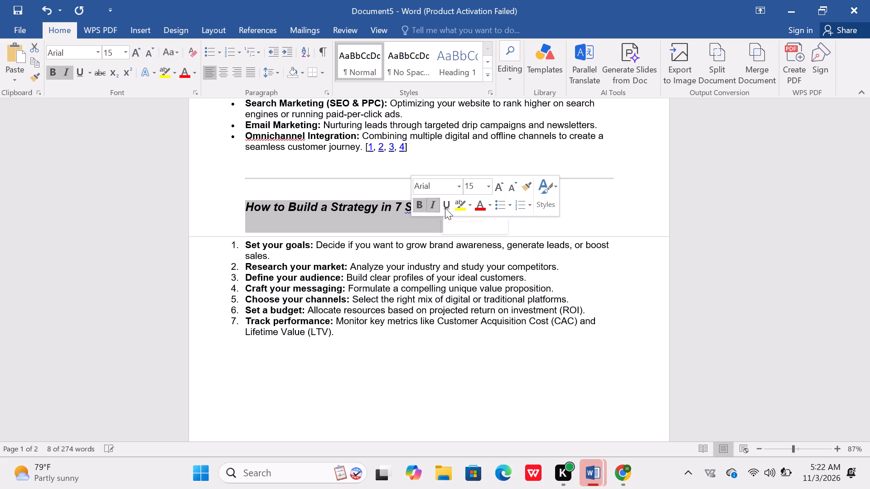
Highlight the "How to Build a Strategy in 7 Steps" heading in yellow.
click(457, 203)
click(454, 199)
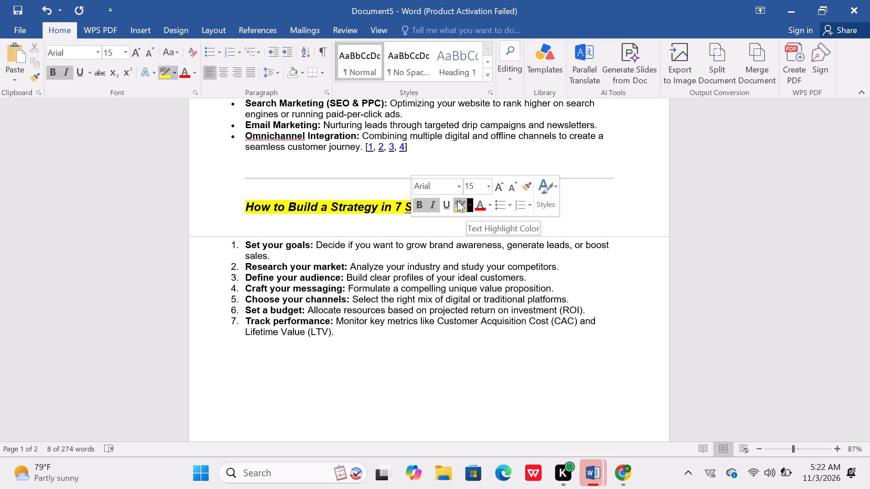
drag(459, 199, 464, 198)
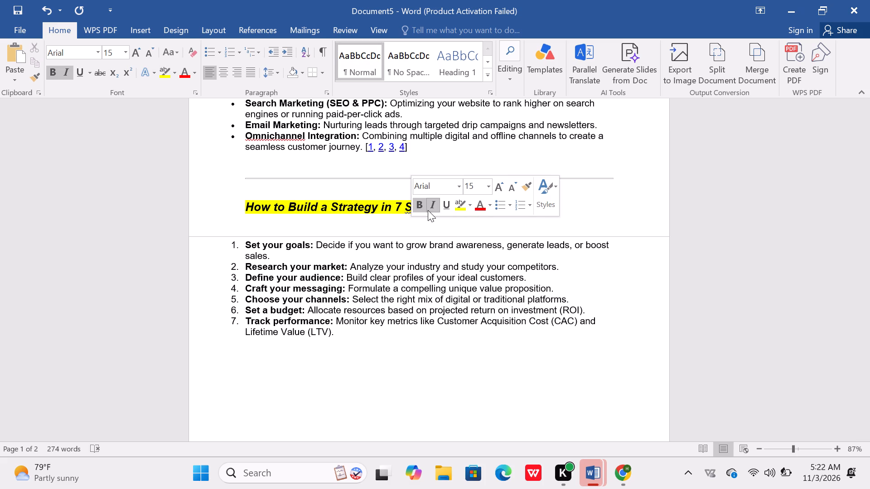
Underline the whole "How to Build a Strategy in 7 Steps" heading.
click(447, 202)
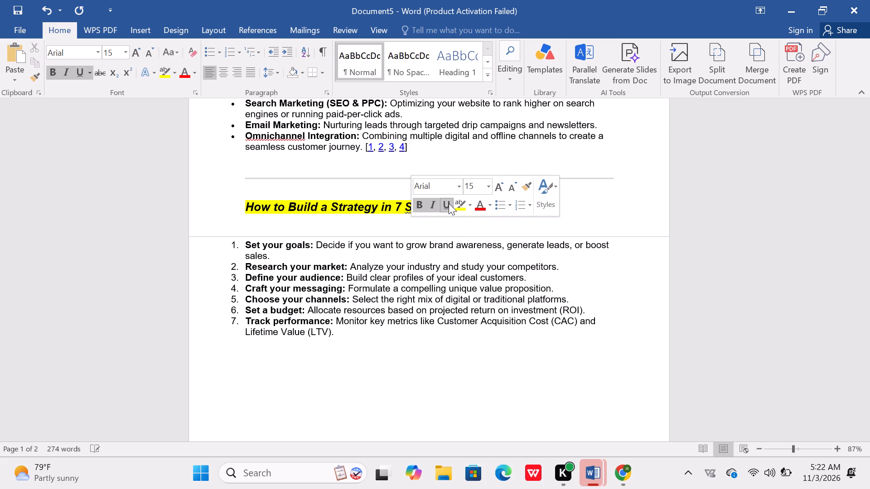
drag(240, 205, 288, 215)
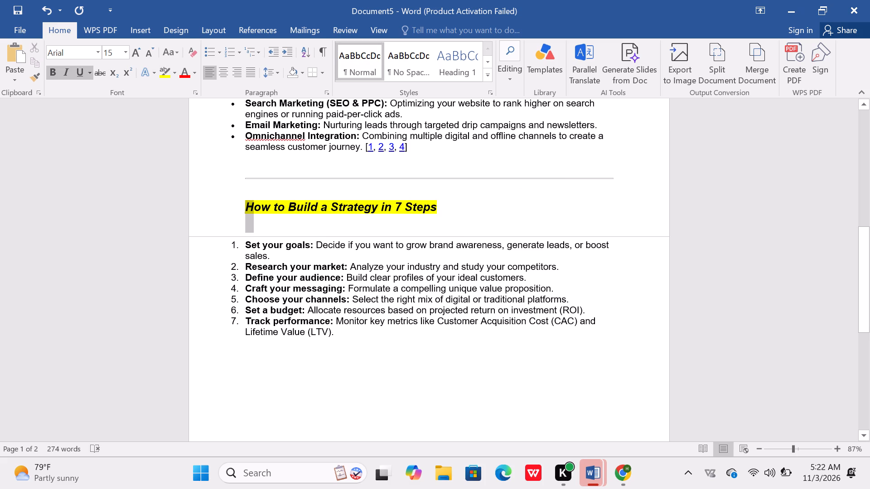
drag(288, 215, 437, 230)
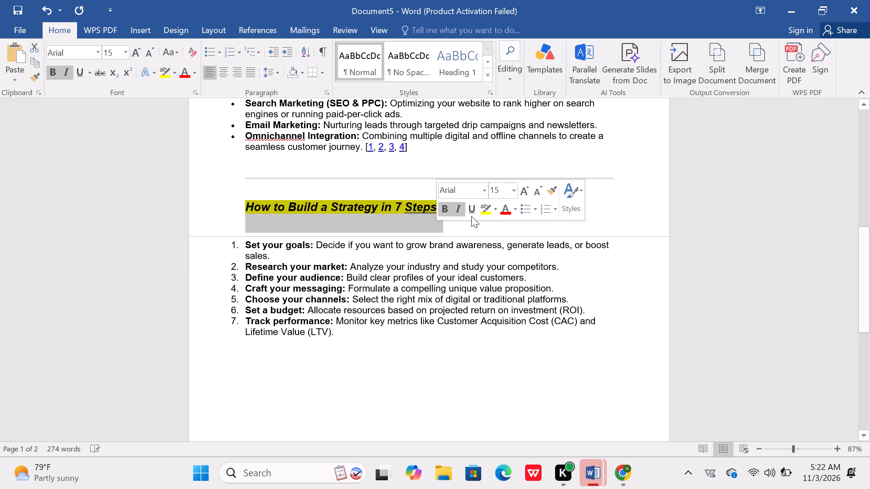
click(467, 205)
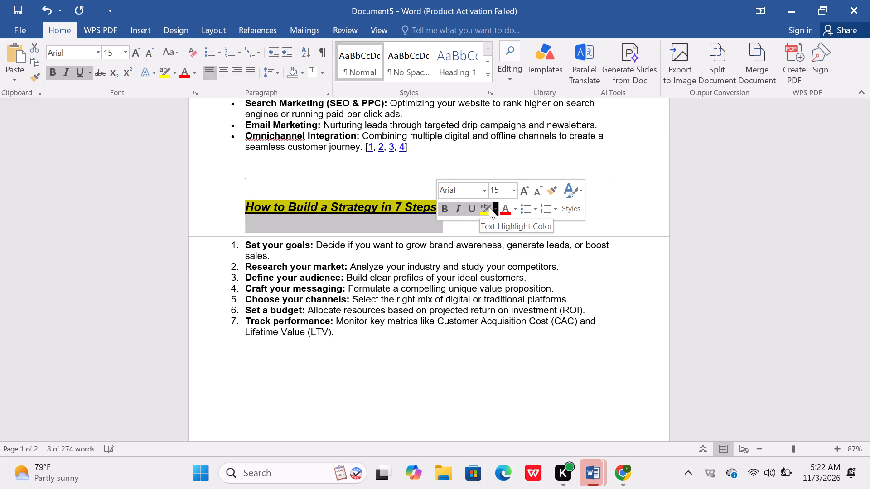
Remove the yellow highlight from the "How to Build a Strategy in 7 Steps" heading.
click(482, 204)
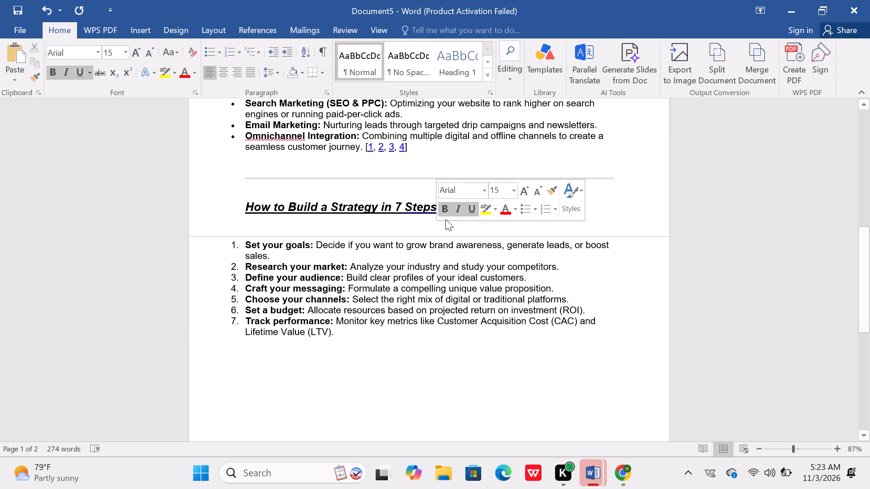
click(483, 206)
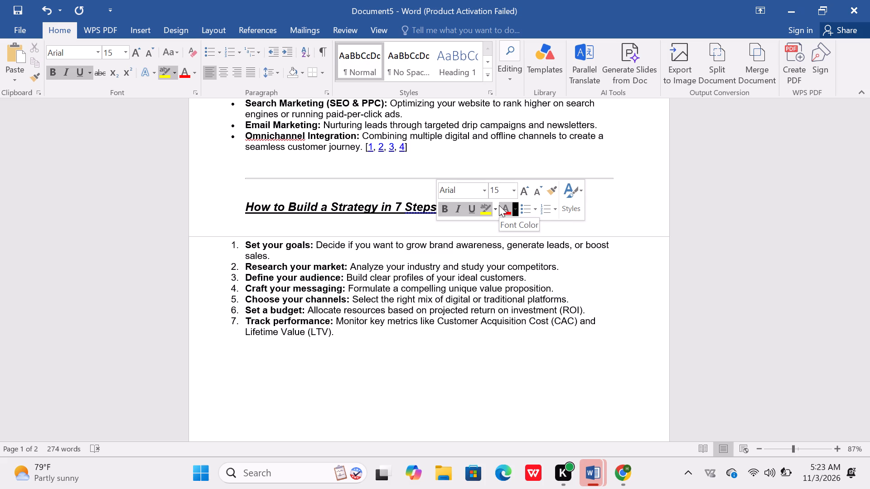
Set the font color of the "How to Build a Strategy in 7 Steps" heading to standard Green.
click(499, 205)
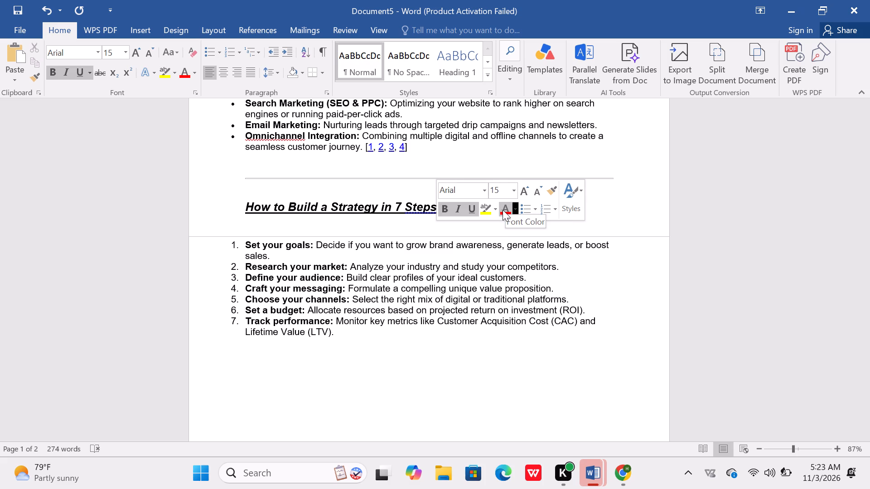
click(501, 210)
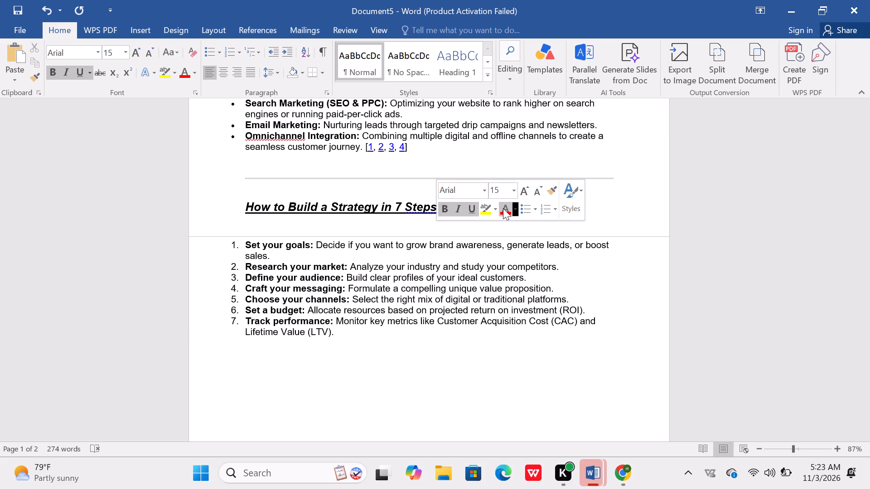
click(503, 208)
drag(243, 203, 251, 201)
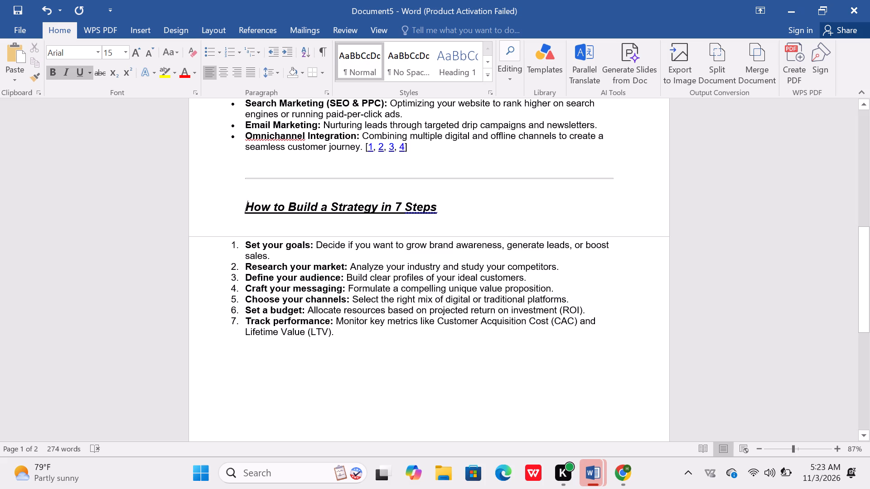
drag(251, 201, 401, 236)
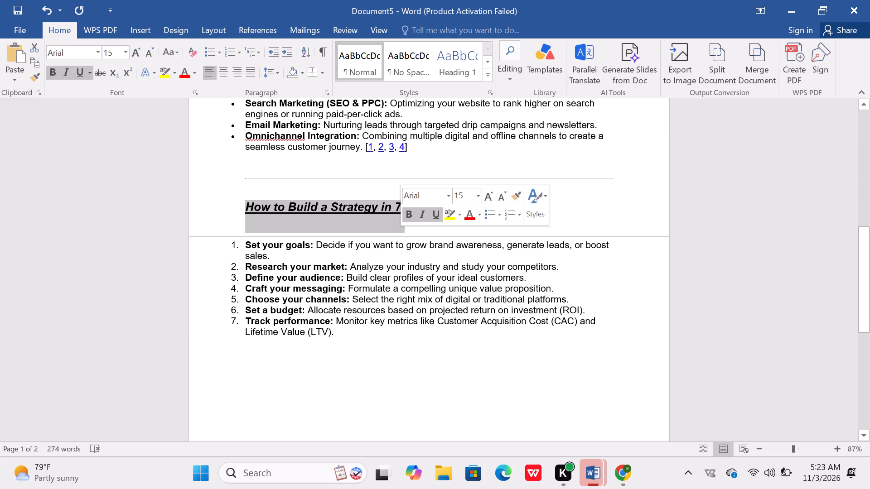
click(631, 242)
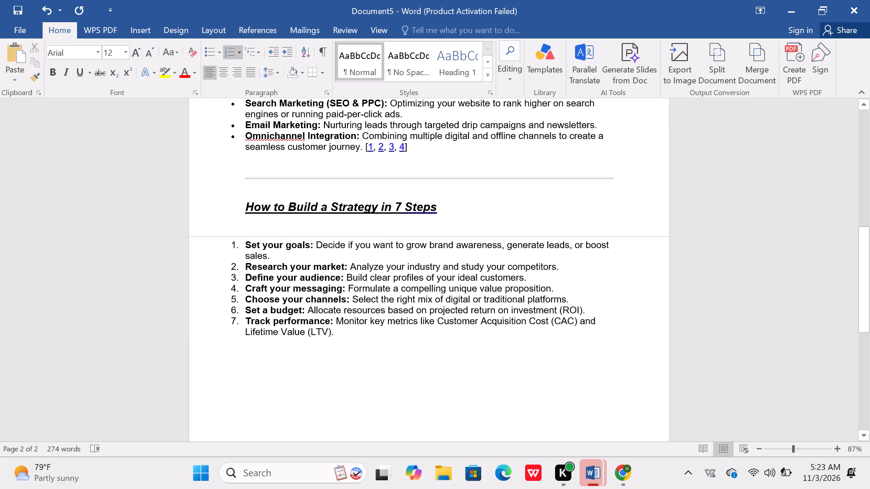
drag(247, 198, 470, 216)
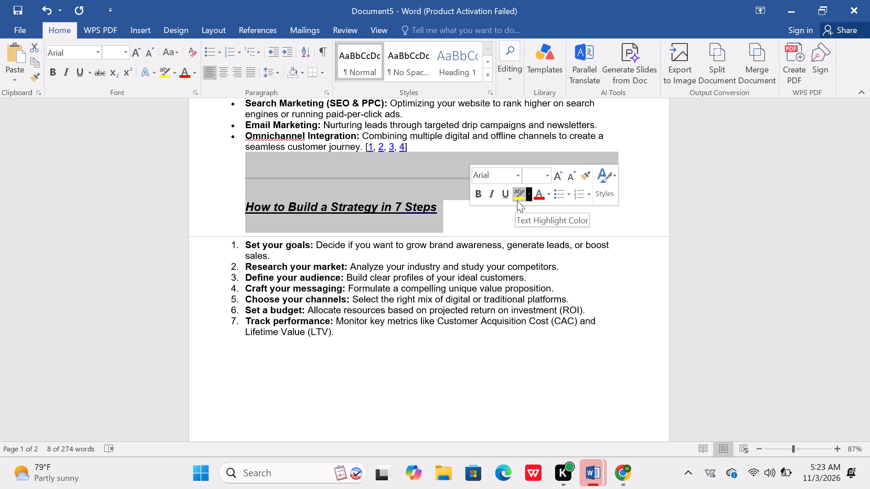
click(546, 191)
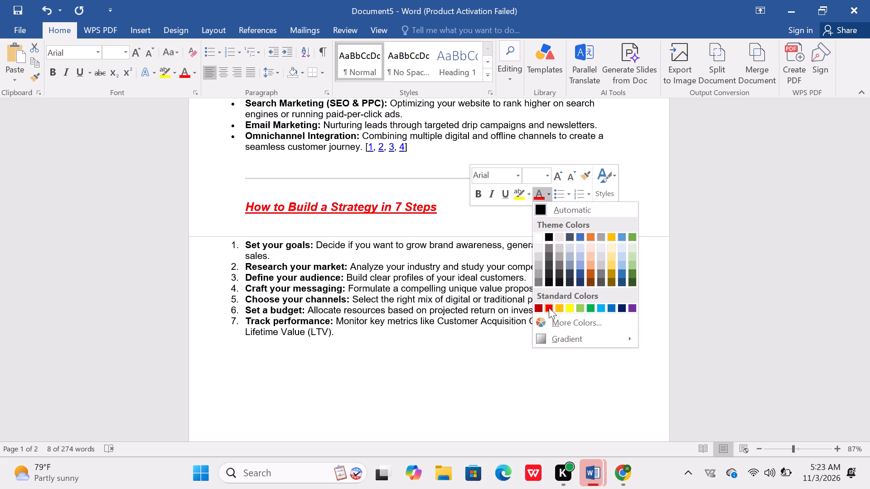
click(586, 308)
Format the "Popular Marketing Strategies" heading as underlined italic text in standard Red.
scroll(562, 271, up, 3)
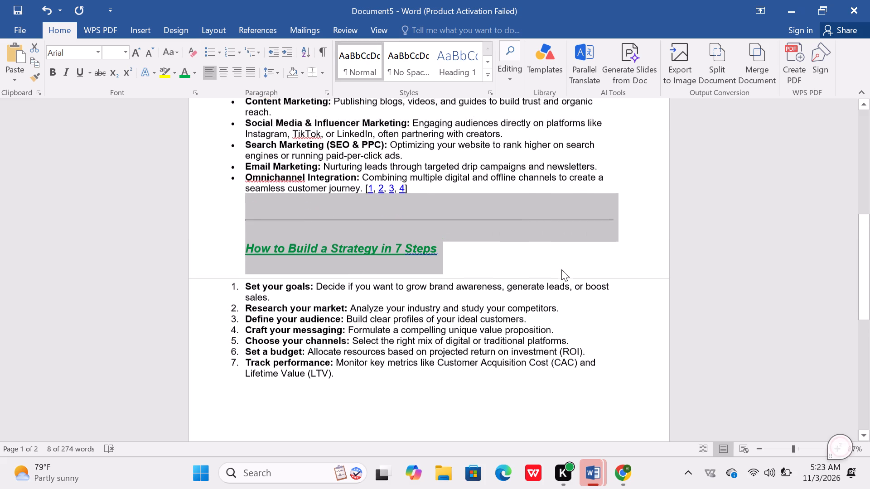
scroll(561, 269, up, 2)
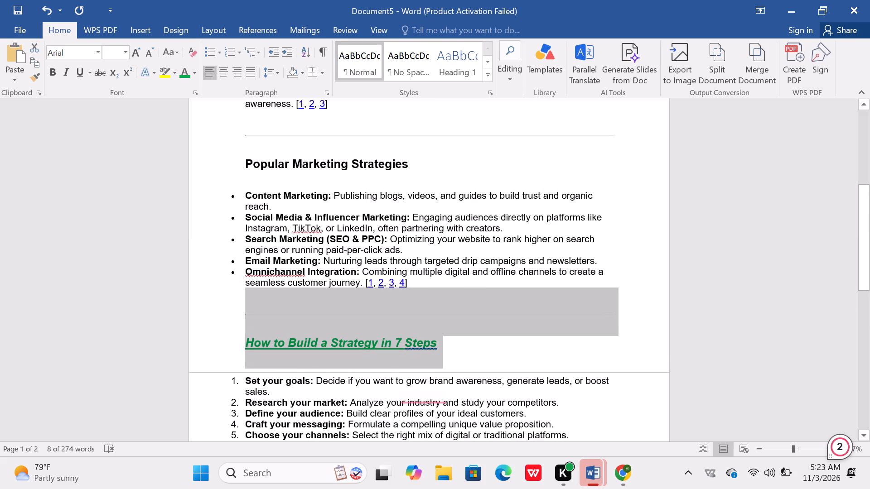
drag(241, 168, 336, 169)
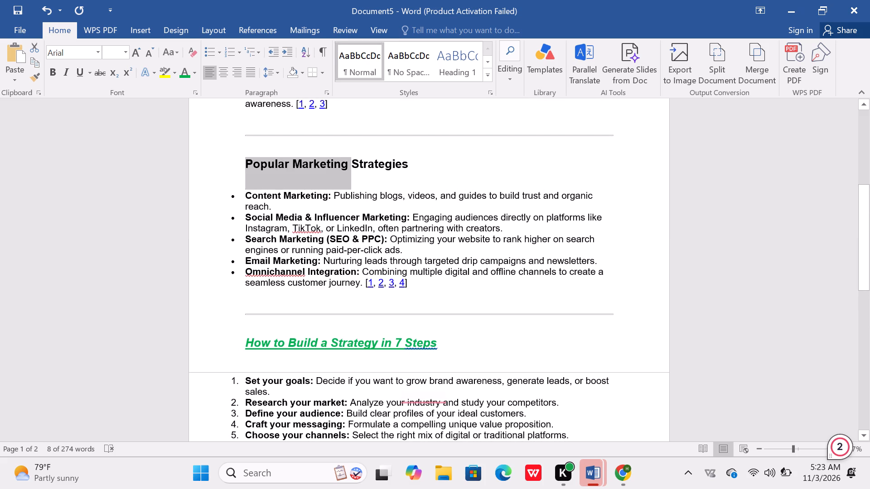
drag(336, 169, 398, 172)
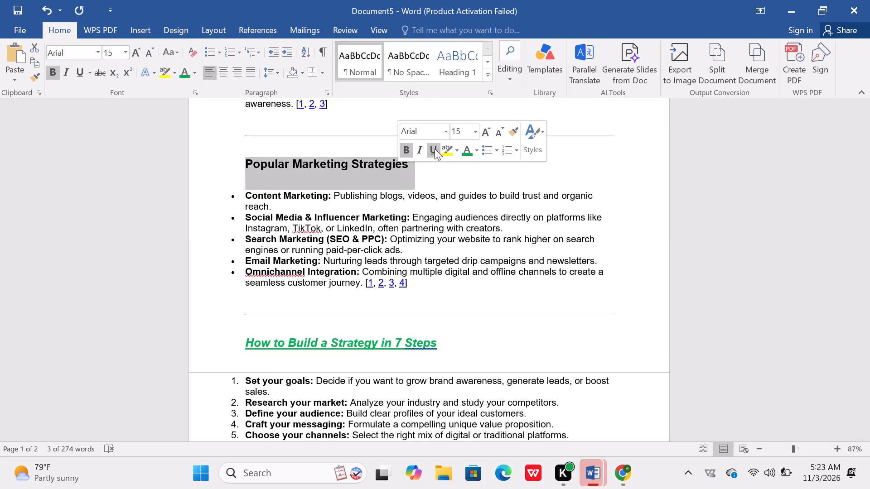
click(440, 147)
click(438, 144)
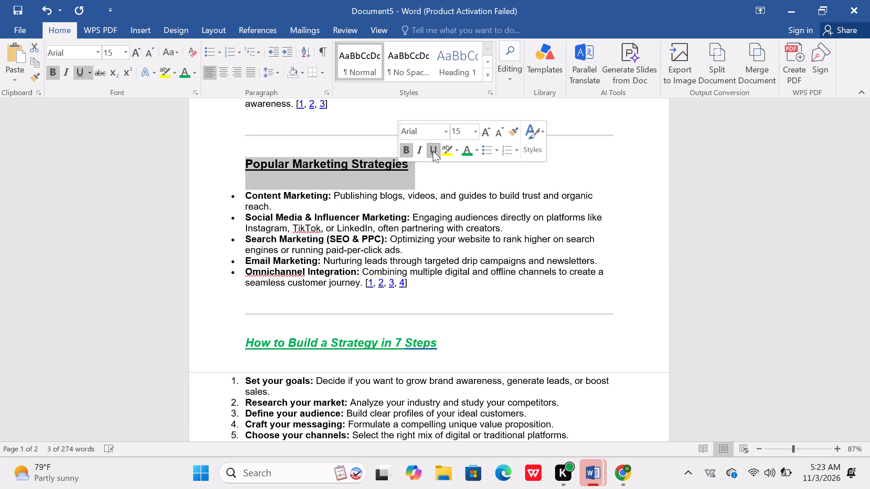
click(420, 151)
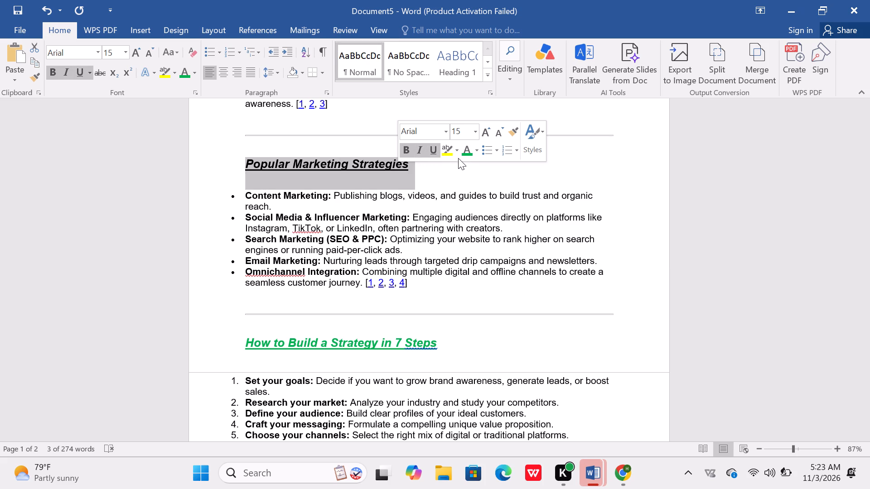
click(474, 156)
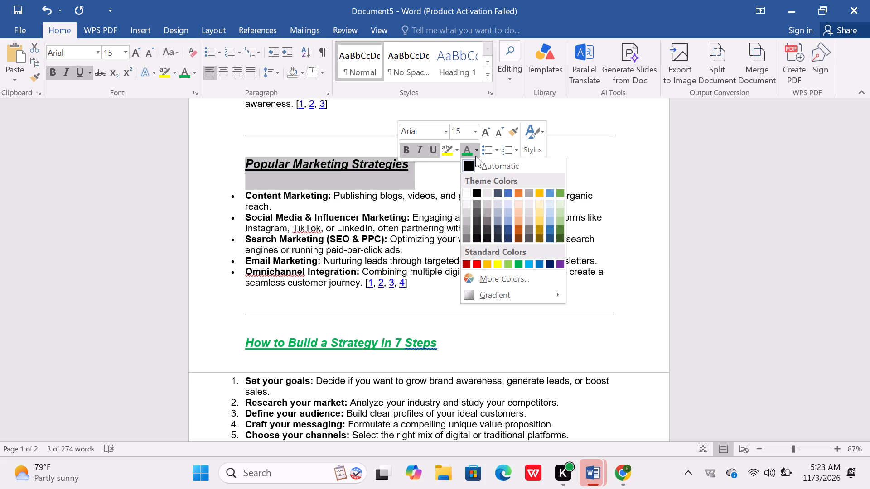
click(474, 262)
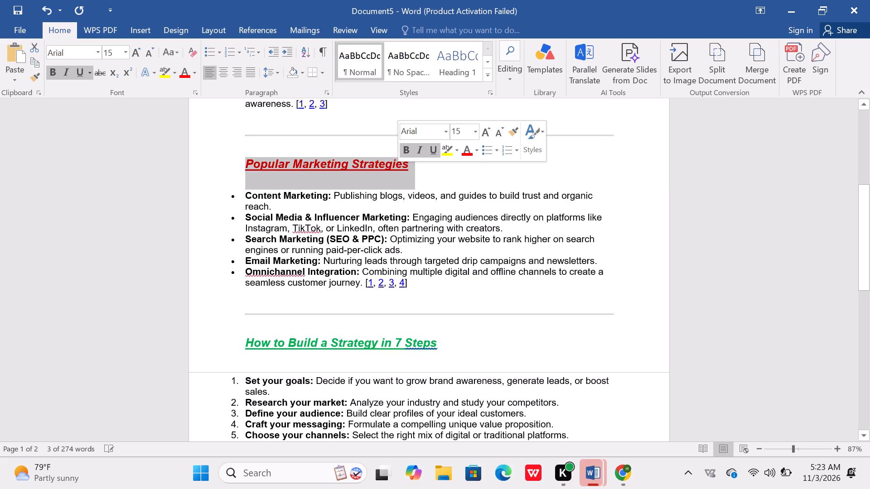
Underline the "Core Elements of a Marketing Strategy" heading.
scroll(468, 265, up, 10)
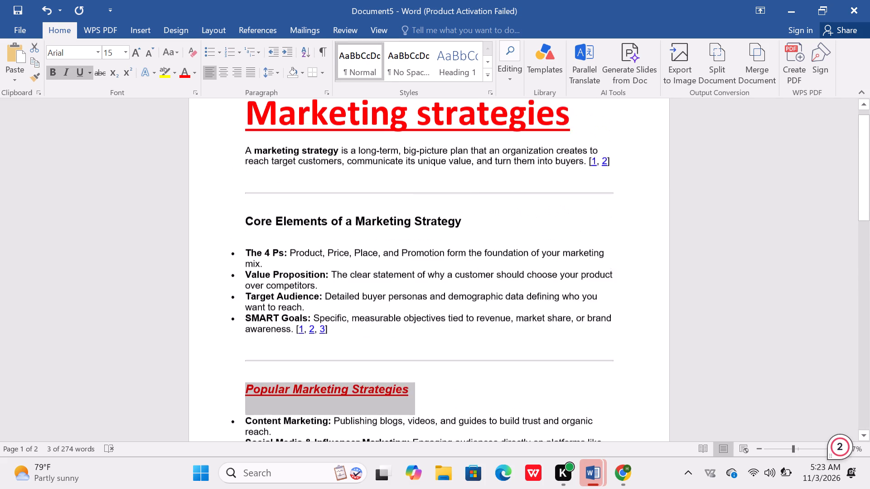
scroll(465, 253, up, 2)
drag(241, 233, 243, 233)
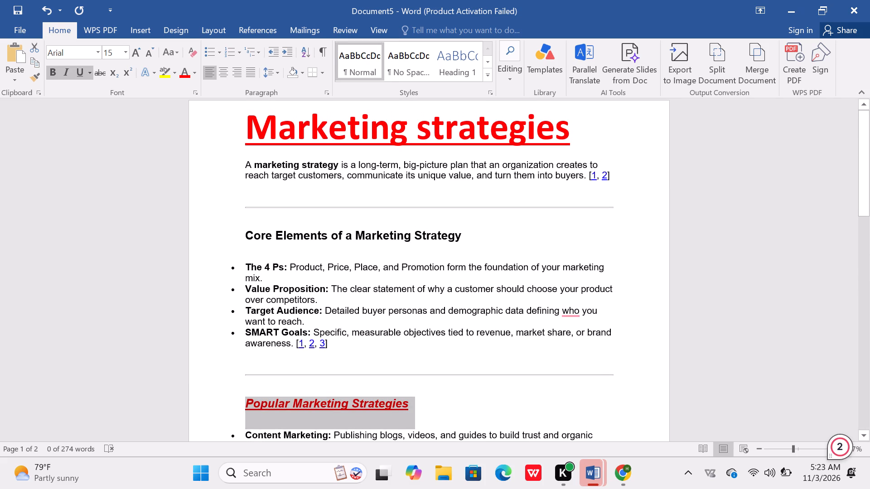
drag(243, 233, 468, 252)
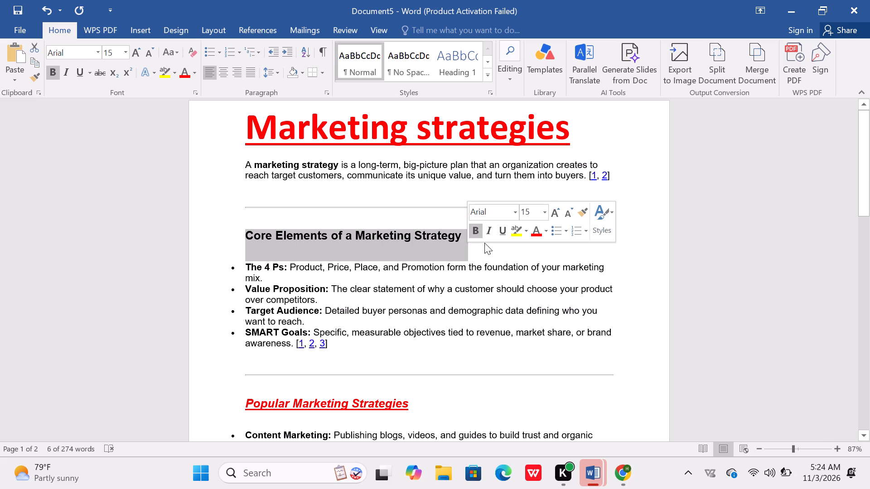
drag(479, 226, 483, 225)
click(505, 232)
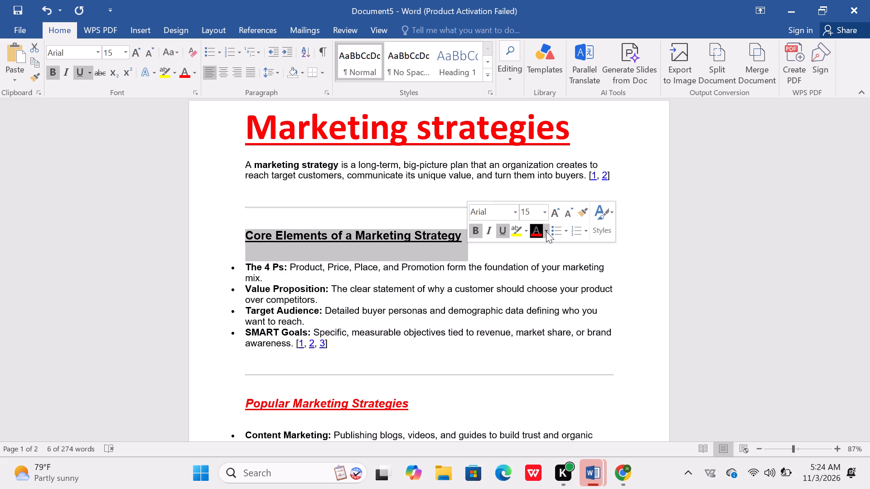
Apply the bold blue small-caps text style to the selected "Core Elements of a Marketing Strategy" heading.
click(586, 204)
click(581, 207)
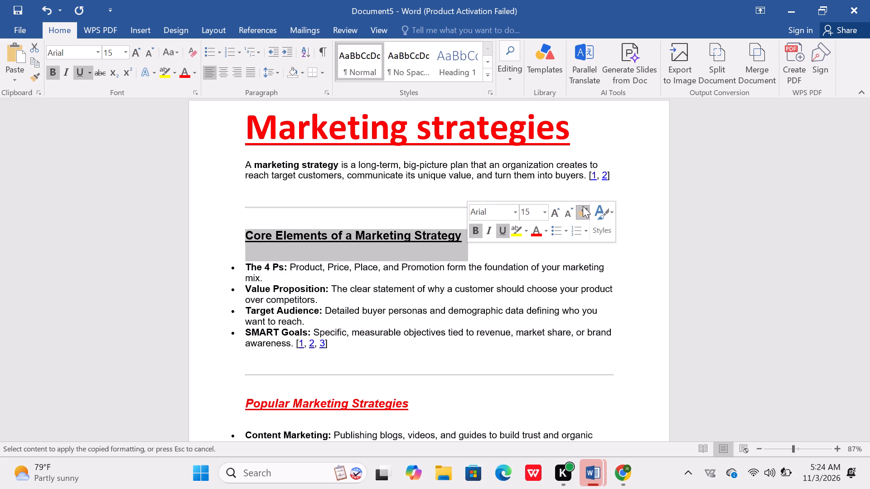
click(582, 210)
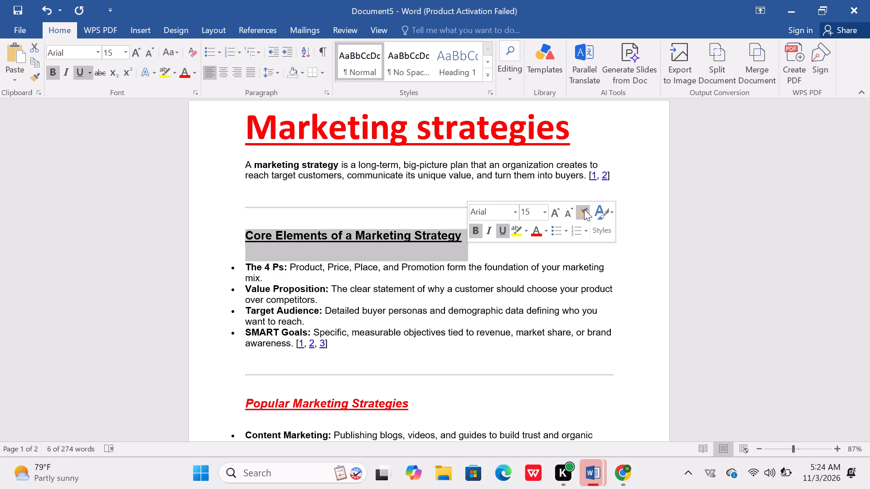
click(603, 207)
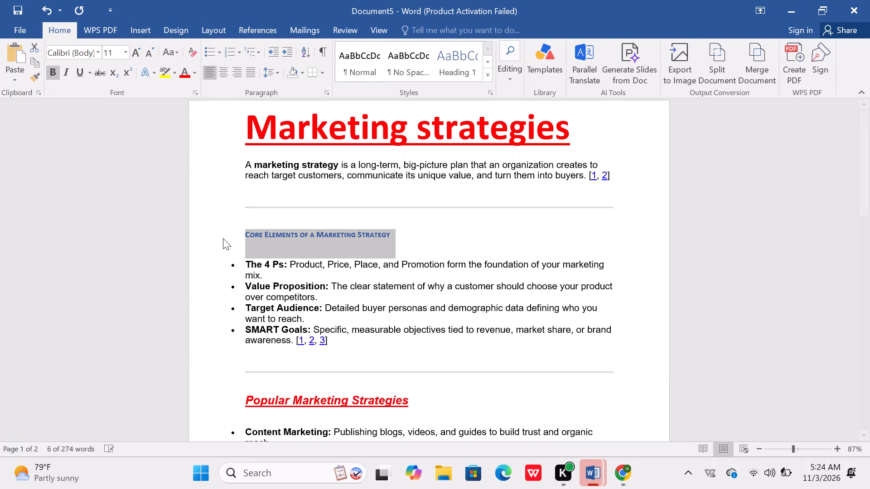
Set the font size of the "Core Elements of a Marketing Strategy" heading to 16.
drag(228, 235, 324, 235)
click(217, 220)
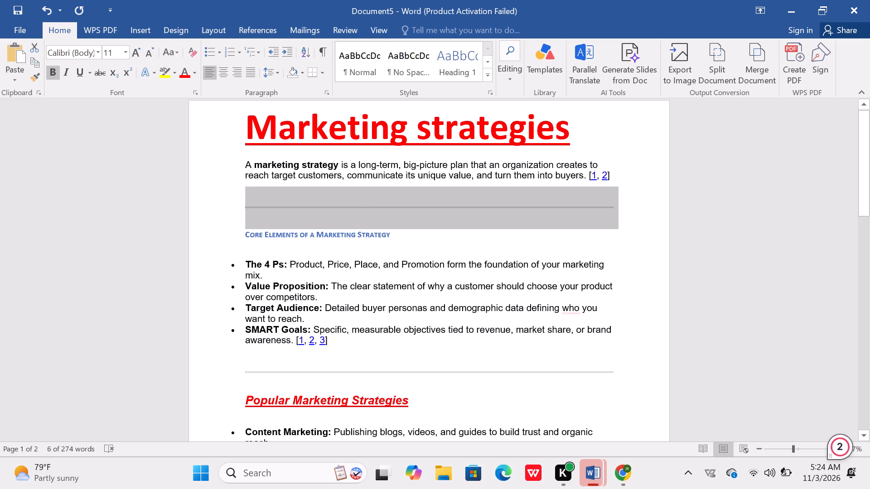
click(242, 235)
click(245, 234)
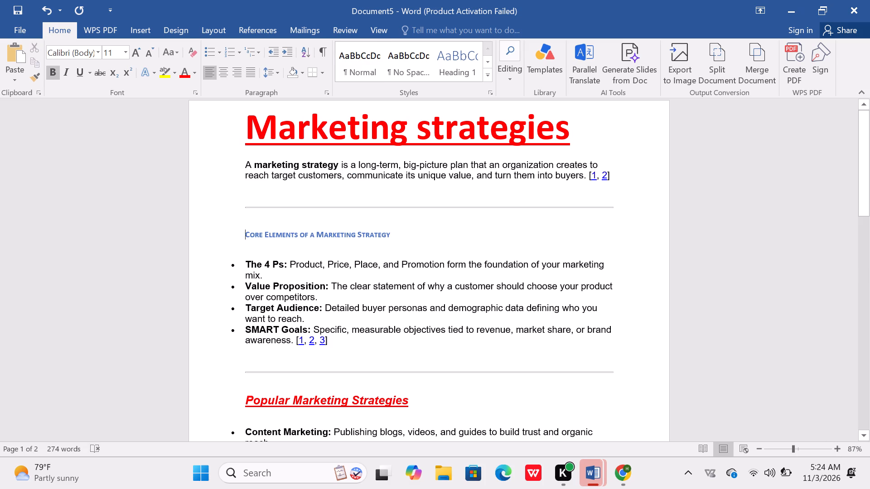
drag(246, 234, 371, 234)
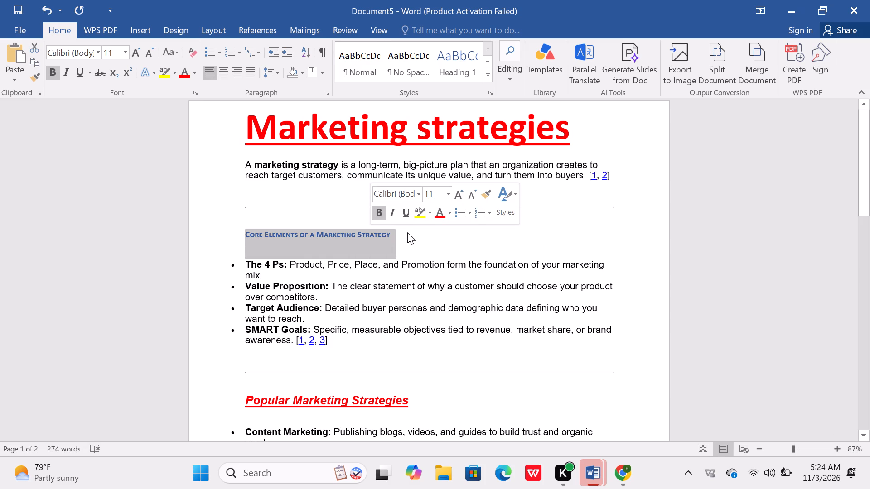
click(449, 190)
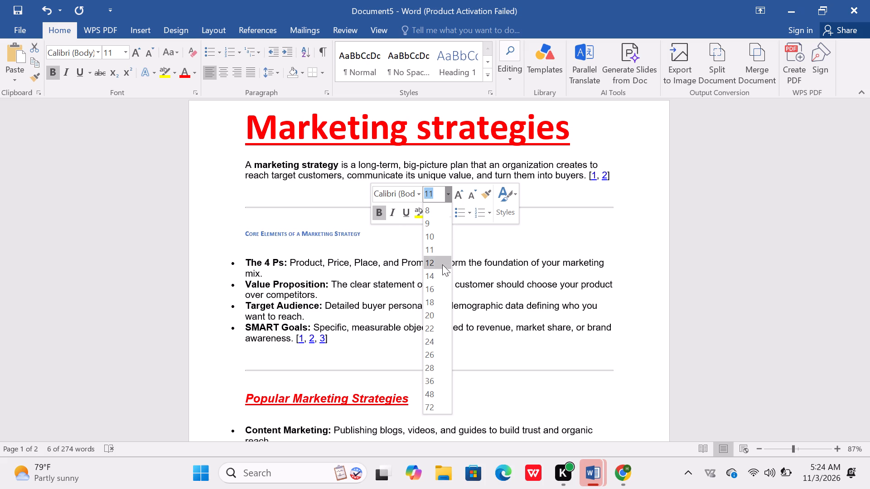
click(440, 287)
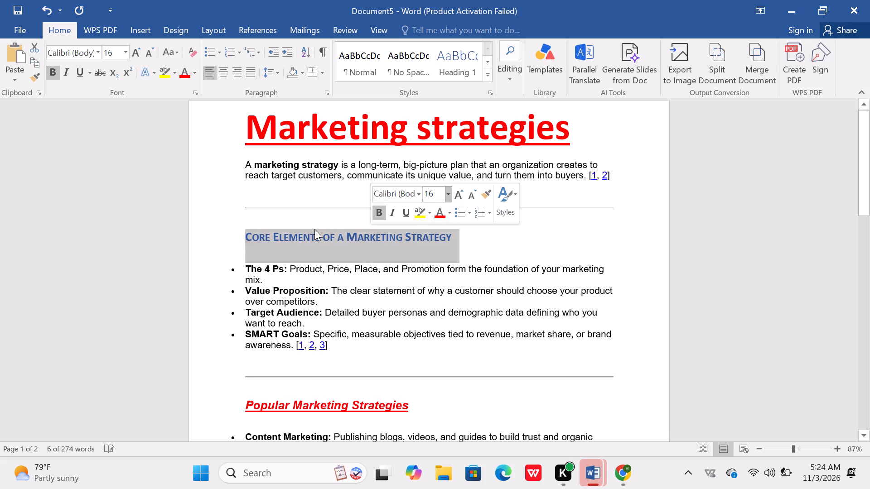
Underline the whole "Core Elements of a Marketing Strategy" heading, trying italic and turning it back off.
click(242, 220)
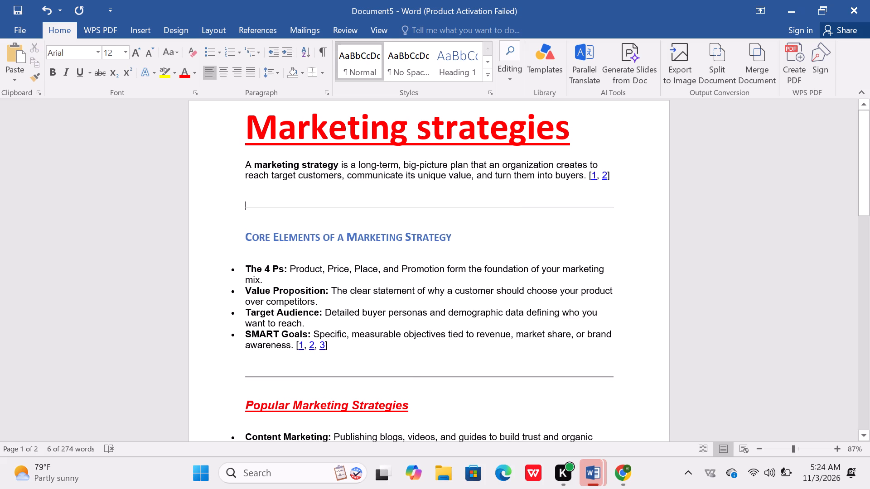
click(234, 226)
drag(235, 239, 239, 239)
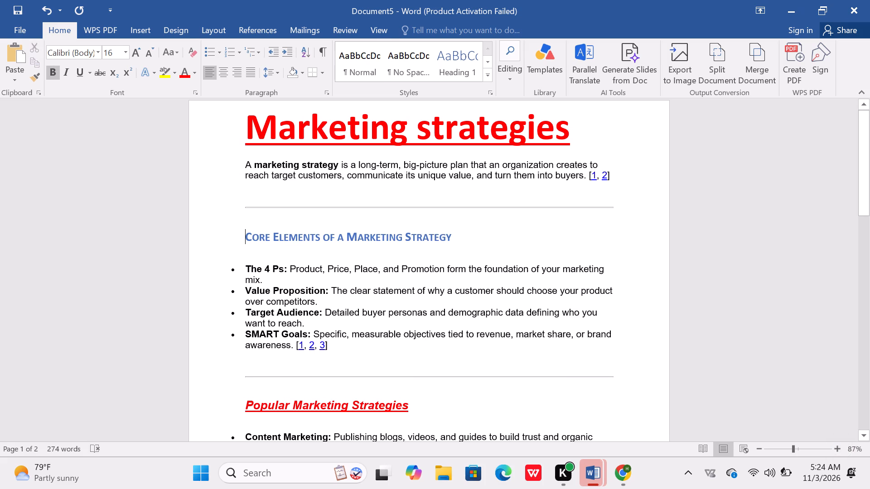
drag(239, 236, 386, 250)
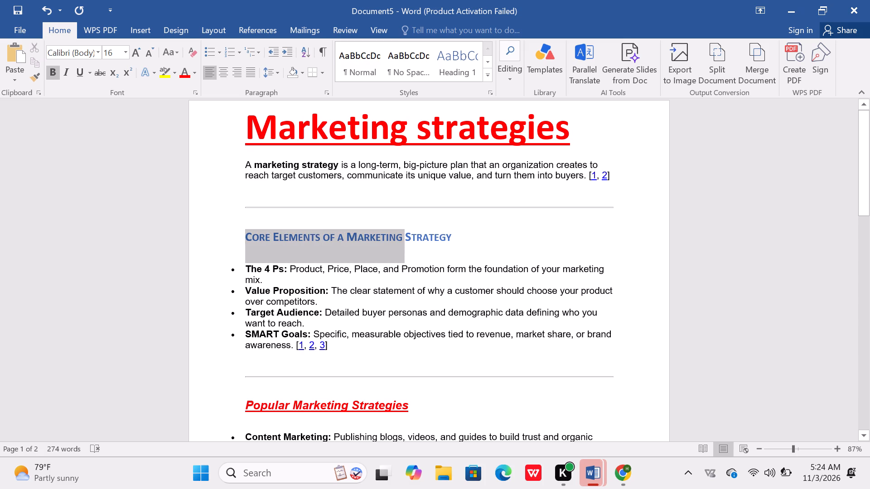
drag(386, 250, 422, 250)
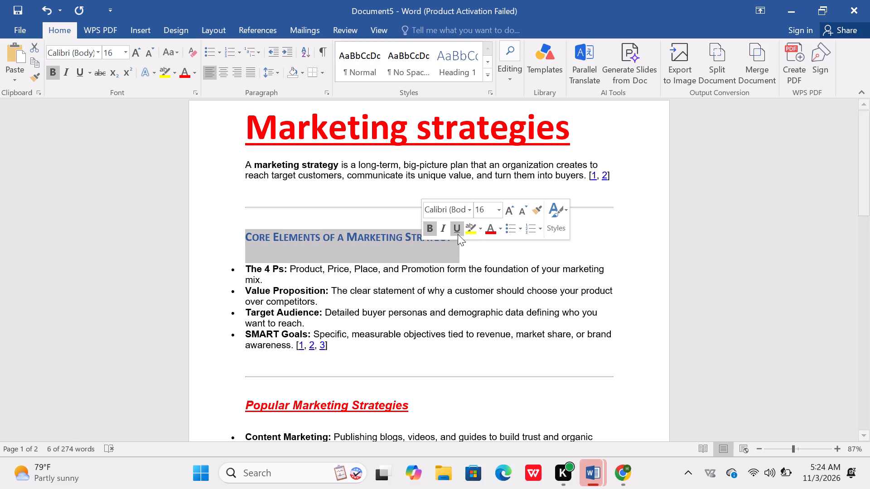
click(443, 224)
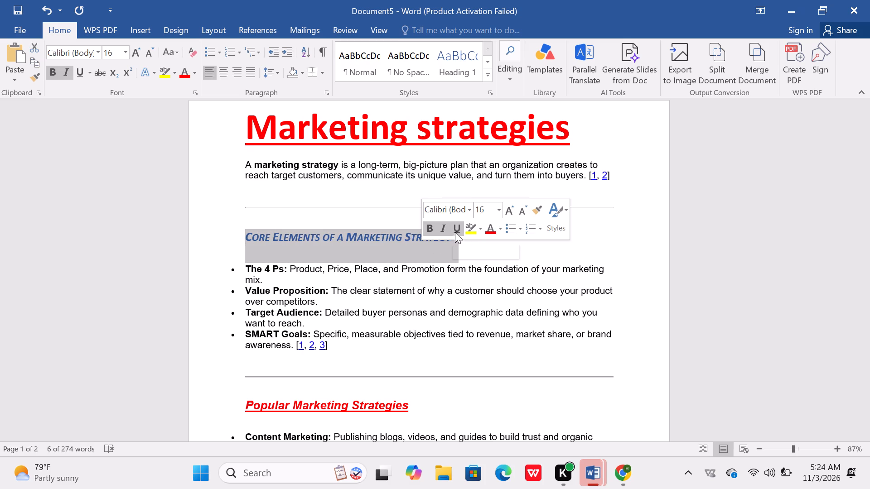
click(456, 231)
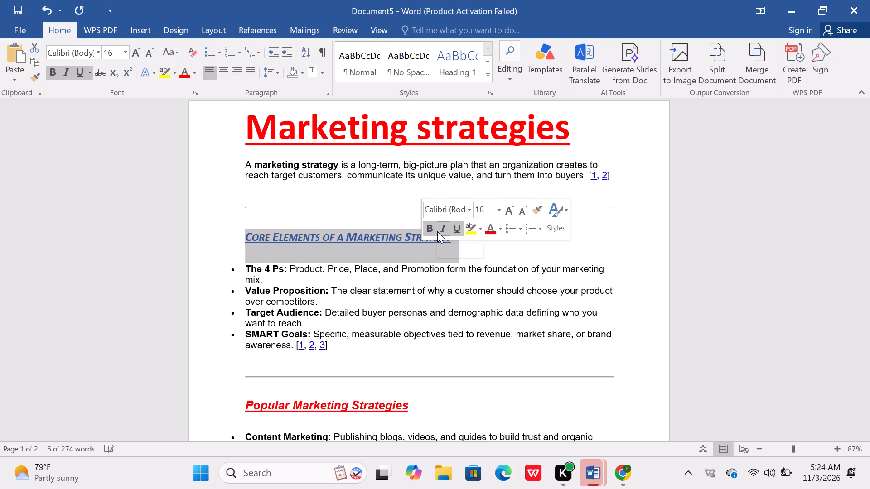
click(447, 229)
click(507, 253)
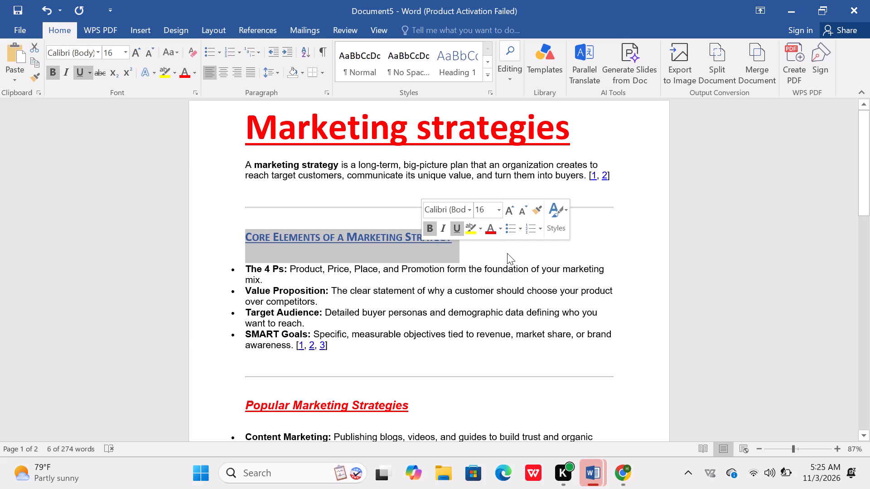
Delete the [1, 2] citation, including its linked numbers, from the end of the introductory paragraph.
click(618, 176)
key(BackSpace)
key(BackSpace)
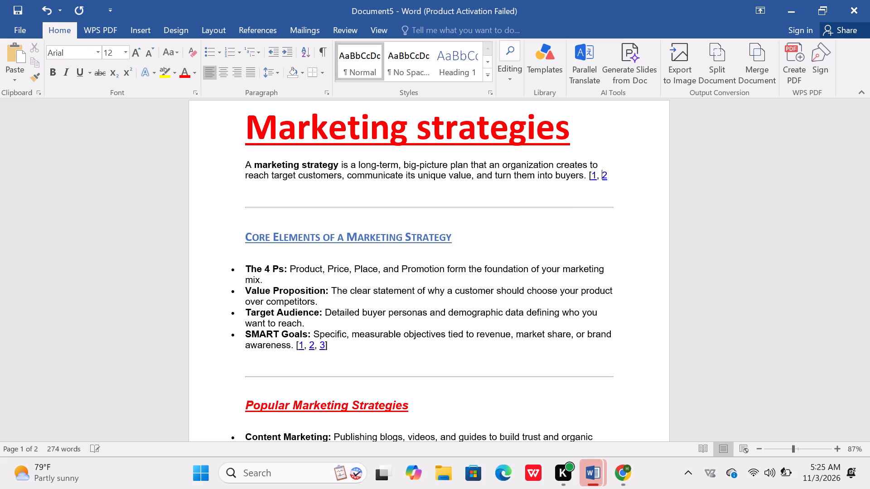
key(BackSpace)
key(BackSpace)
key(BackSpace)
key(BackSpace)
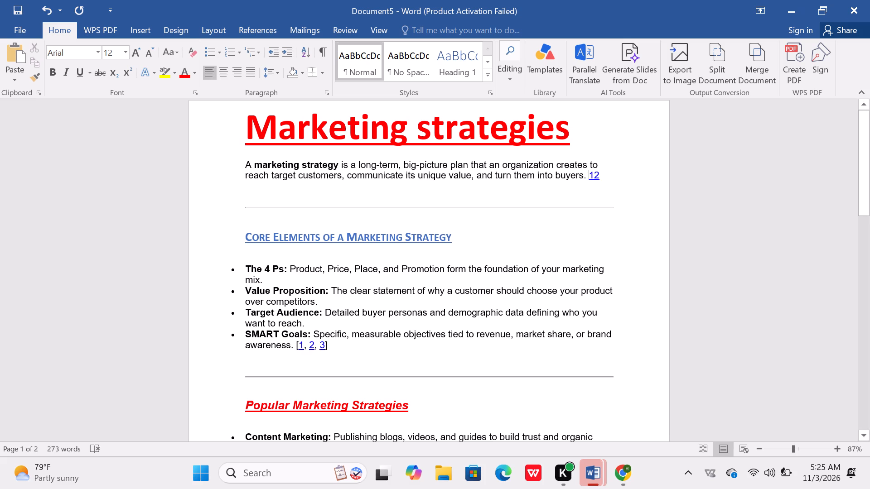
click(605, 175)
key(BackSpace)
key(BackSpace)
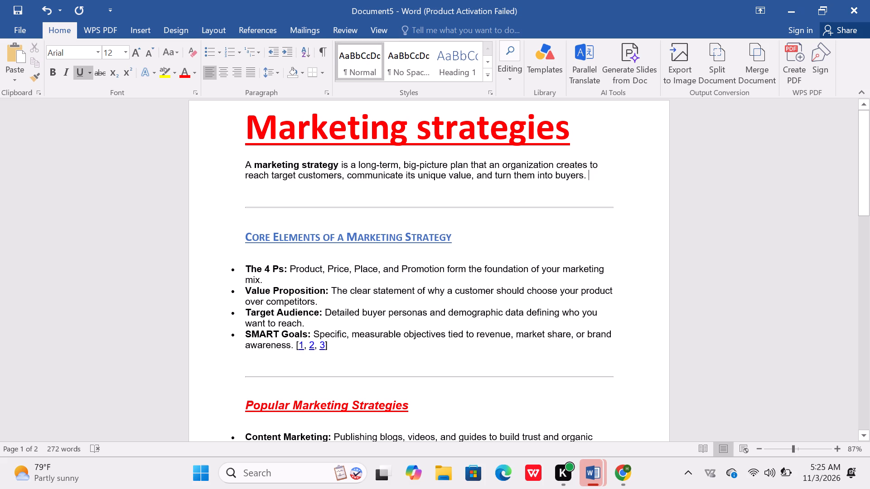
Delete the [1, 2, 3] citation, including its linked numbers, from the end of the SMART Goals bullet.
click(334, 362)
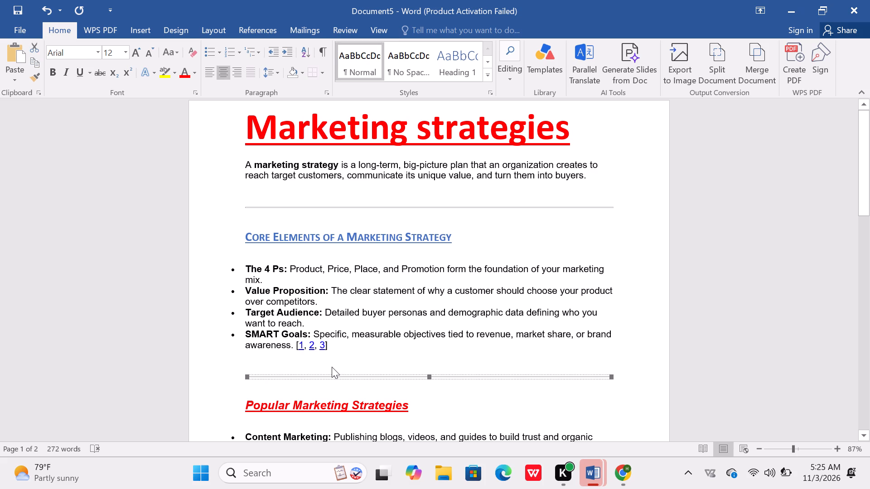
click(331, 344)
key(BackSpace)
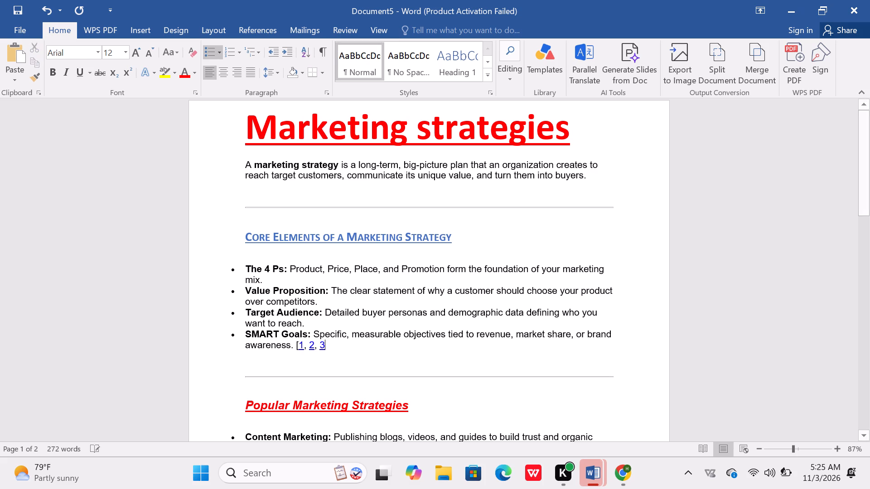
key(BackSpace)
key(BackSpace)
key(BackSpace)
key(BackSpace)
key(BackSpace)
key(BackSpace)
key(BackSpace)
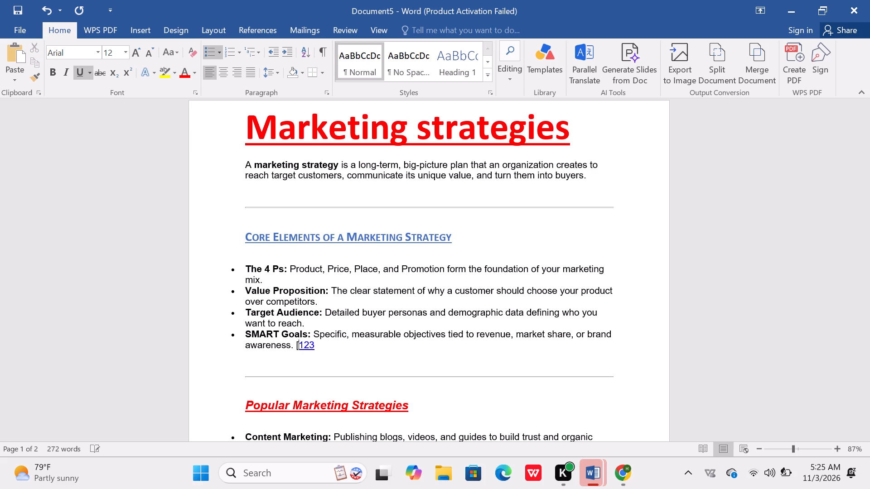
key(BackSpace)
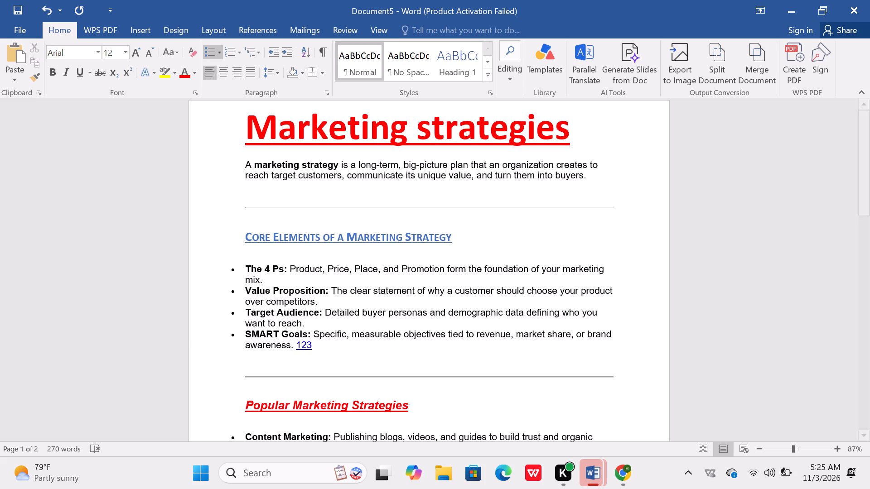
click(318, 347)
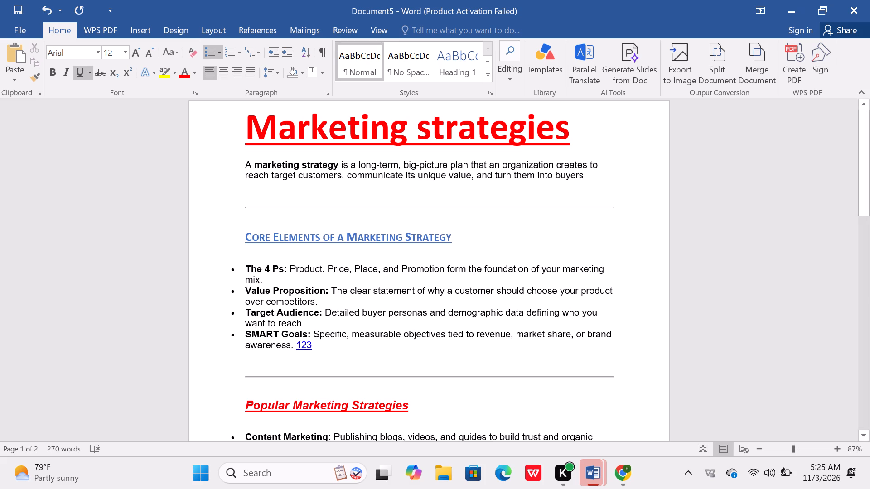
key(BackSpace)
key(BackSpace)
key(BackSpace)
key(BackSpace)
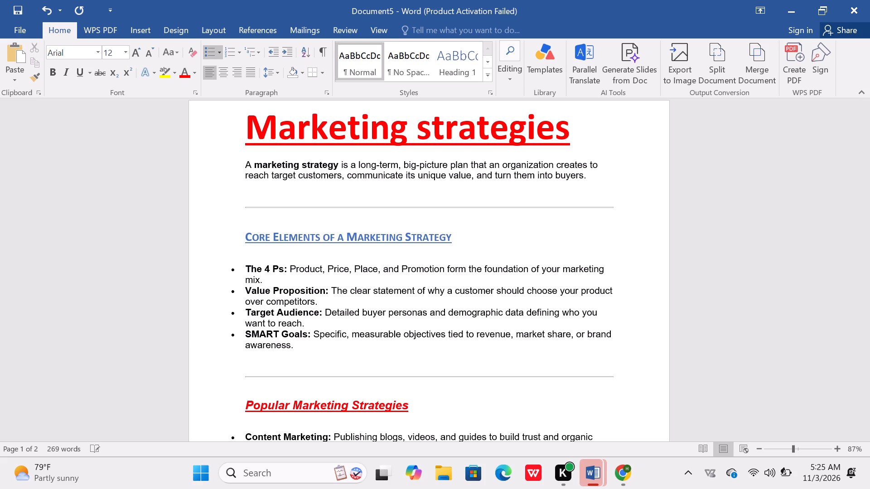
Delete the [1, 2, 3, 4] citation, including its linked numbers, from the end of the Omnichannel Integration bullet, keeping the closing period.
scroll(338, 394, down, 5)
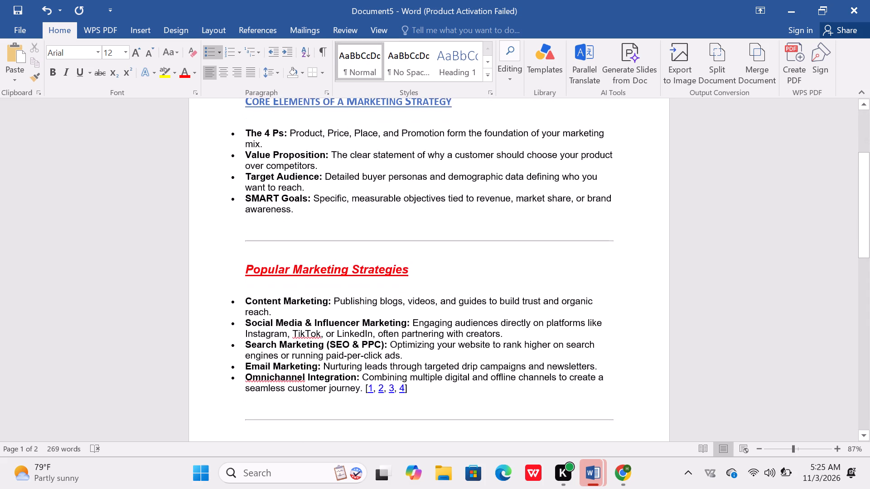
click(409, 387)
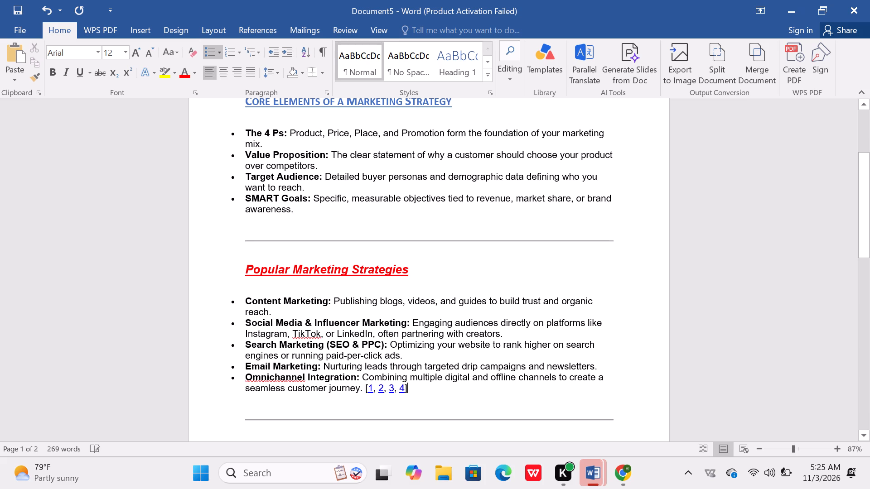
key(BackSpace)
key(BackSpace)
key(BackSpace)
key(BackSpace)
key(BackSpace)
key(BackSpace)
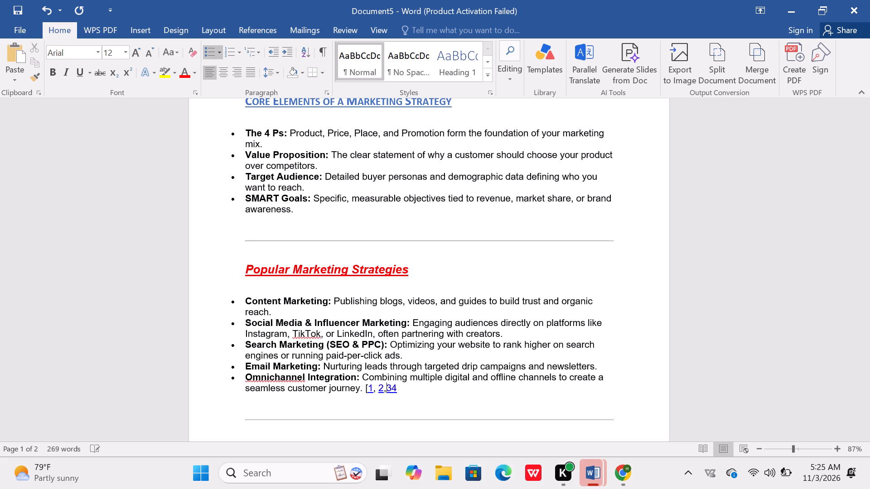
key(BackSpace)
key(BackSpace)
key(BackSpace)
key(BackSpace)
key(BackSpace)
key(BackSpace)
key(BackSpace)
key(BackSpace)
key(period)
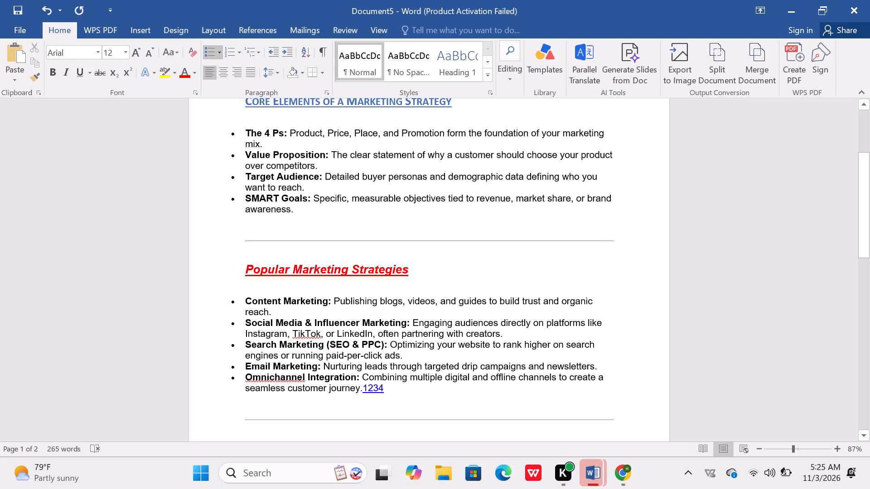
click(405, 397)
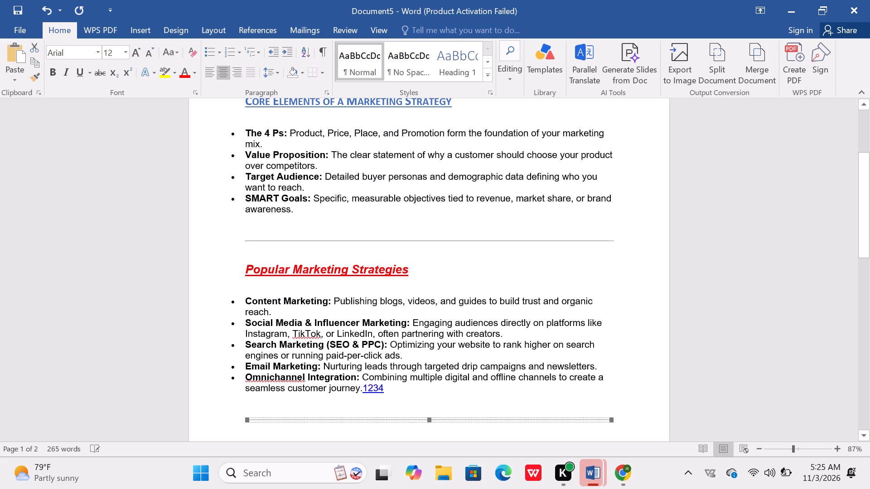
click(393, 386)
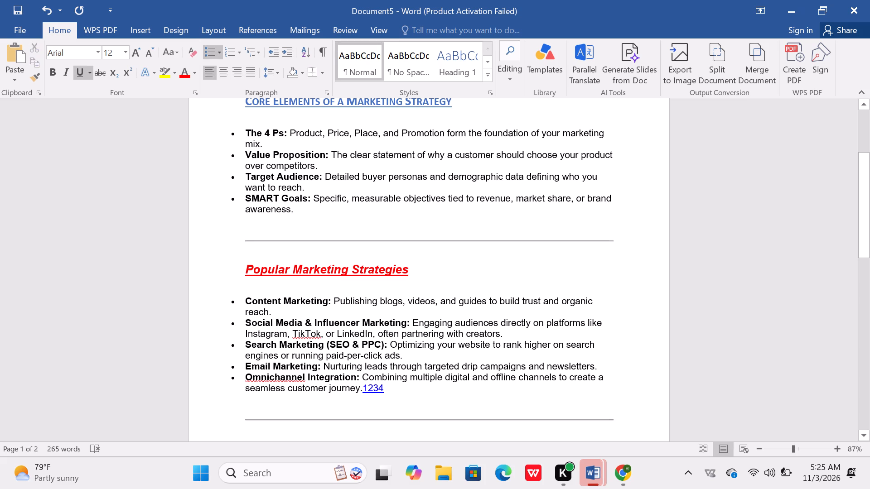
key(BackSpace)
key(BackSpace)
key(BackSpace)
key(BackSpace)
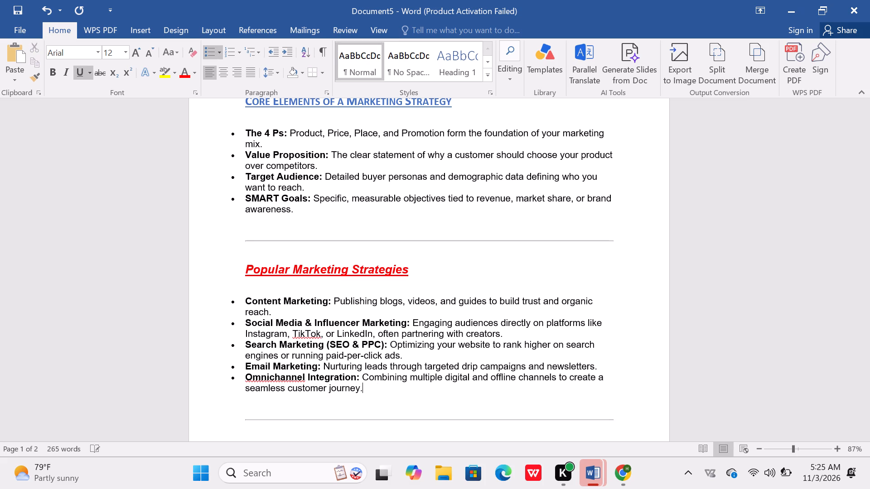
Review the rest of the document through the 7-step list and back up to the title.
scroll(391, 430, down, 4)
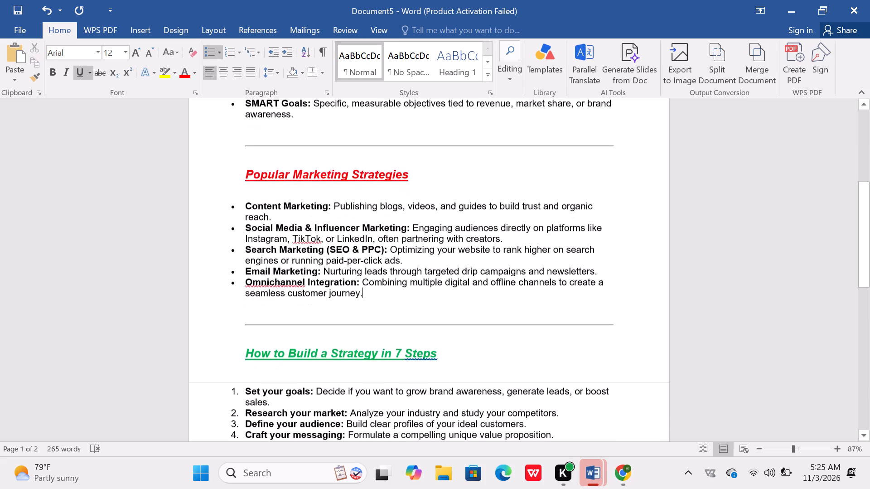
scroll(391, 432, down, 9)
scroll(386, 433, up, 2)
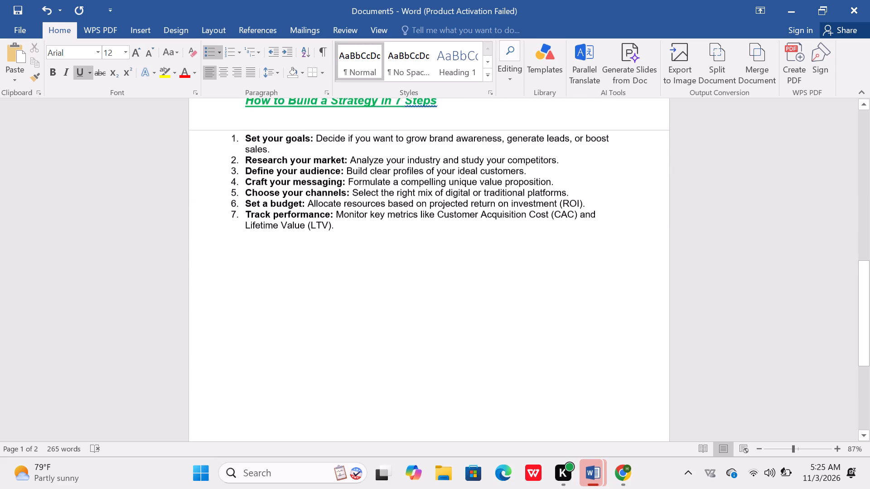
scroll(386, 433, up, 14)
scroll(382, 430, up, 11)
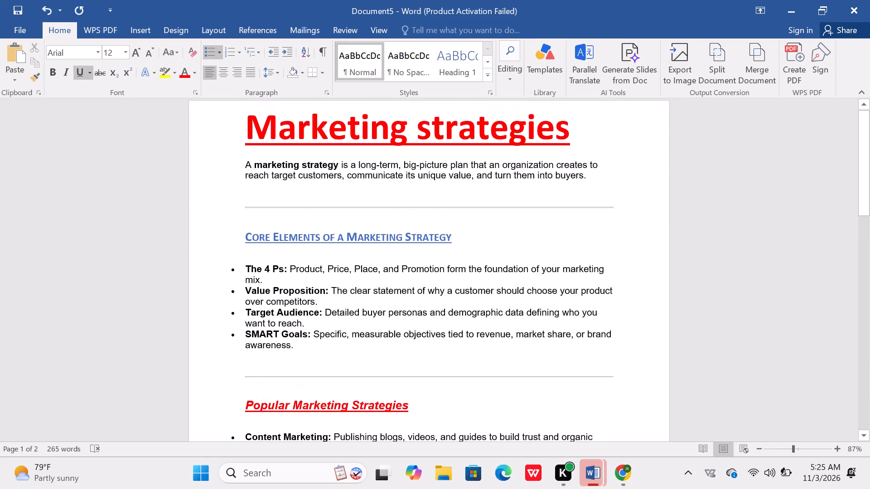
scroll(382, 427, up, 2)
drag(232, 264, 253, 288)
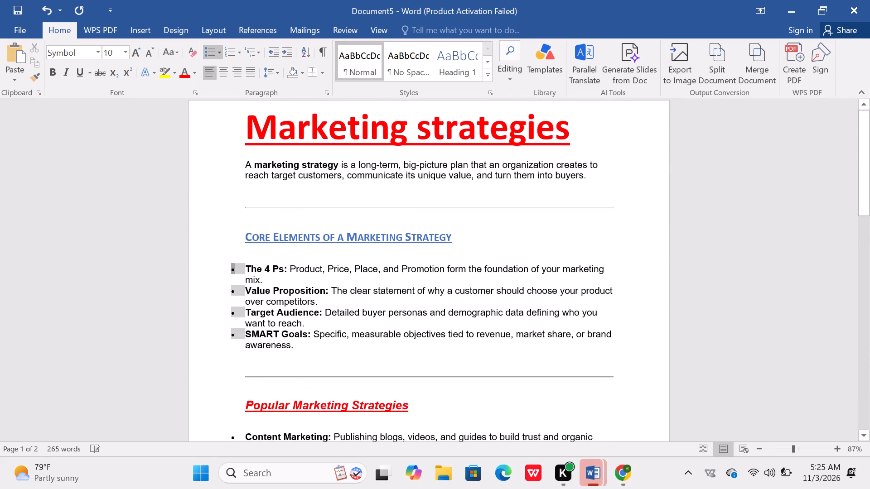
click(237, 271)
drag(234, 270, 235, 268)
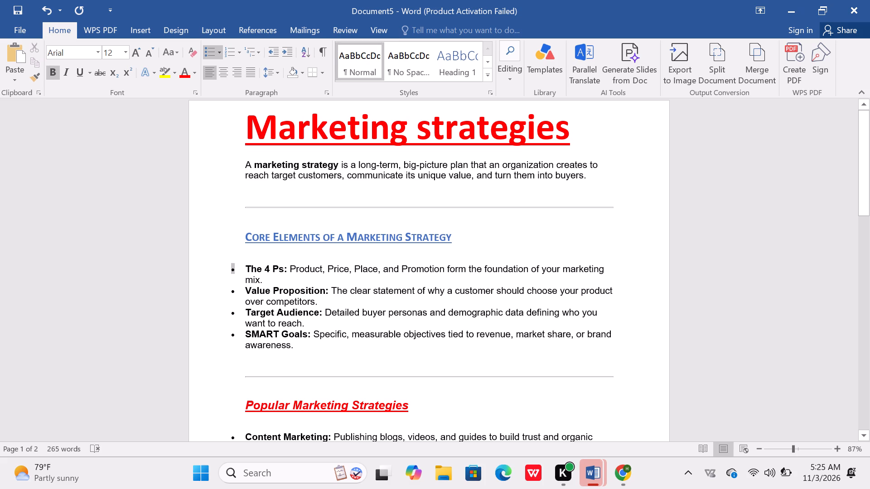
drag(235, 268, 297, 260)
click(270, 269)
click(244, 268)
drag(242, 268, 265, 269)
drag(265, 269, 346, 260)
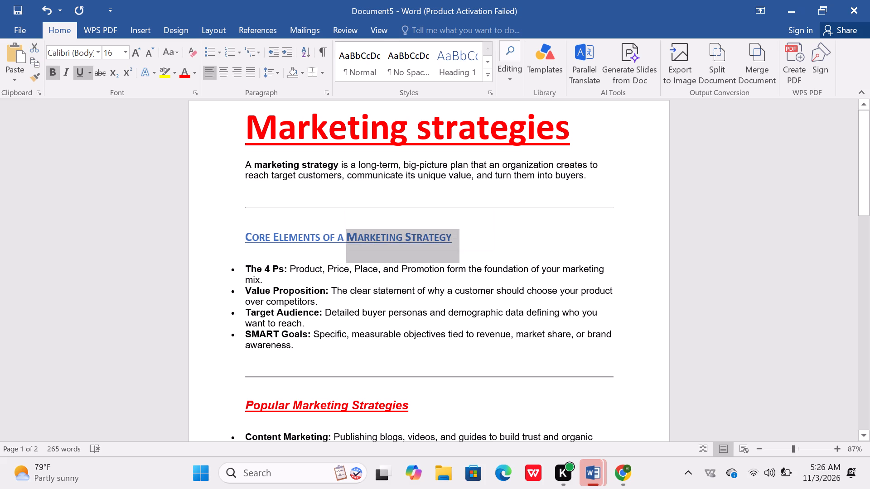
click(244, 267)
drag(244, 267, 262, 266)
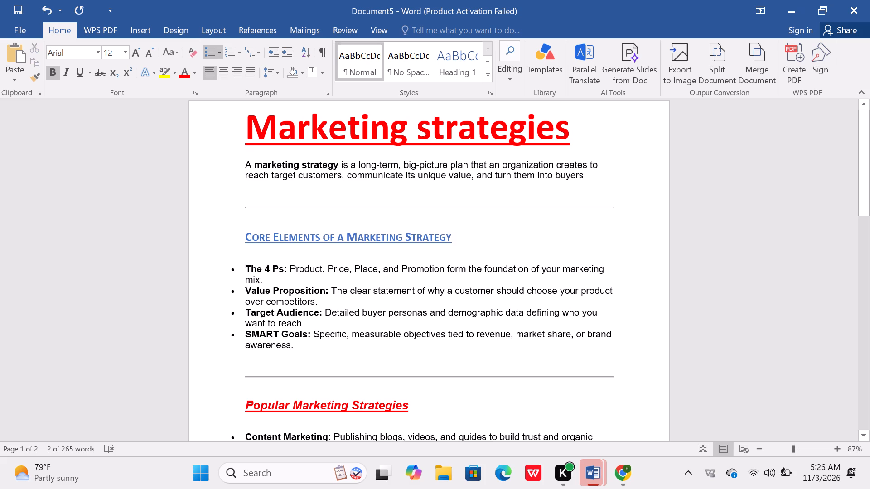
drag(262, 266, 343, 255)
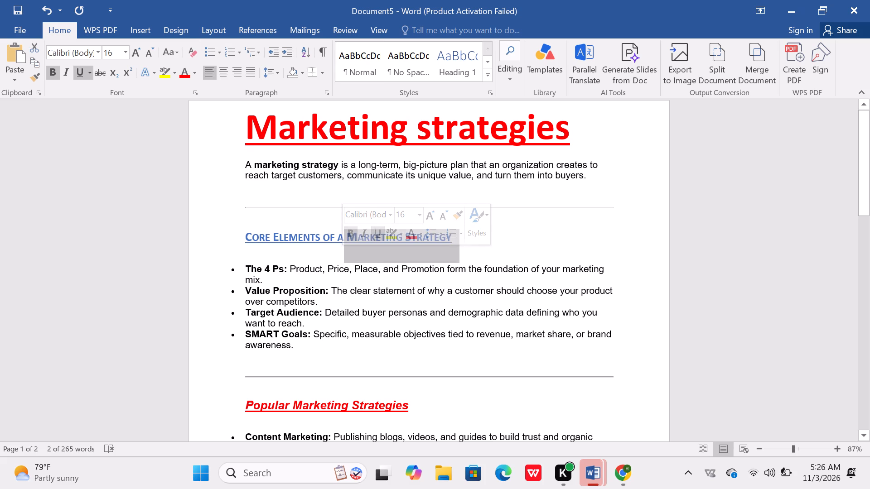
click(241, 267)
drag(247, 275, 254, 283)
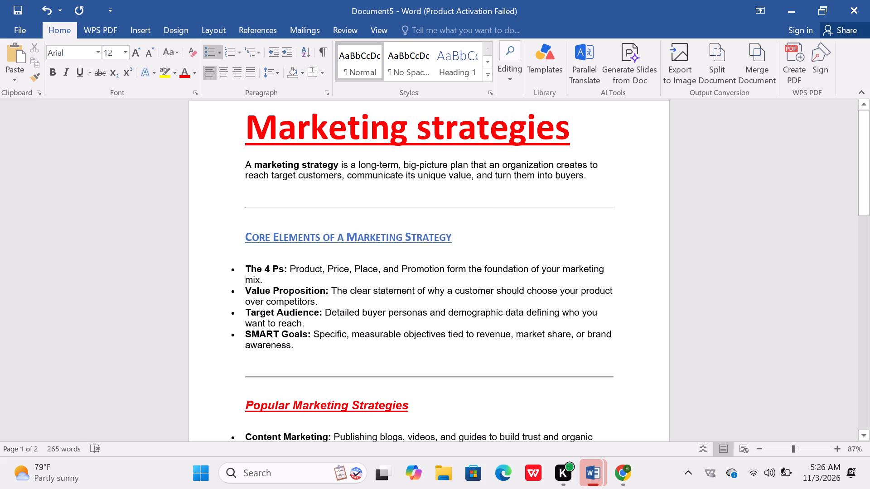
Highlight the entire "The 4 Ps" bullet paragraph in yellow.
click(246, 268)
drag(244, 269, 411, 268)
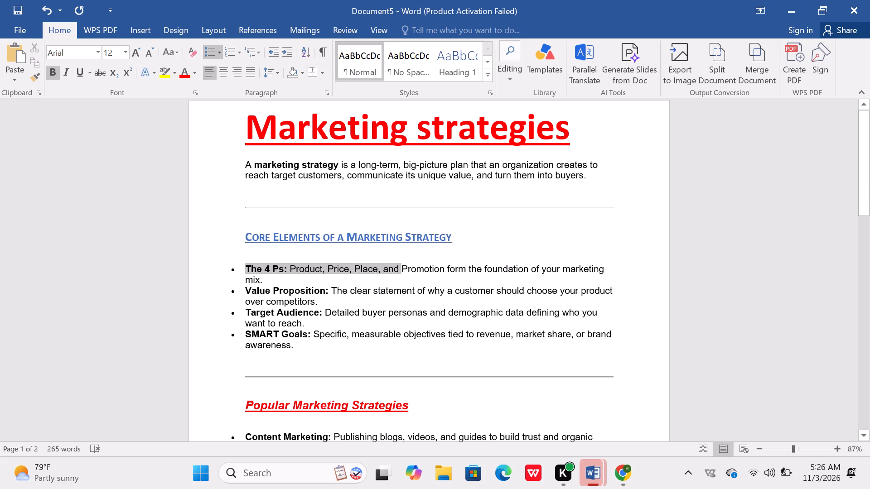
drag(411, 268, 553, 283)
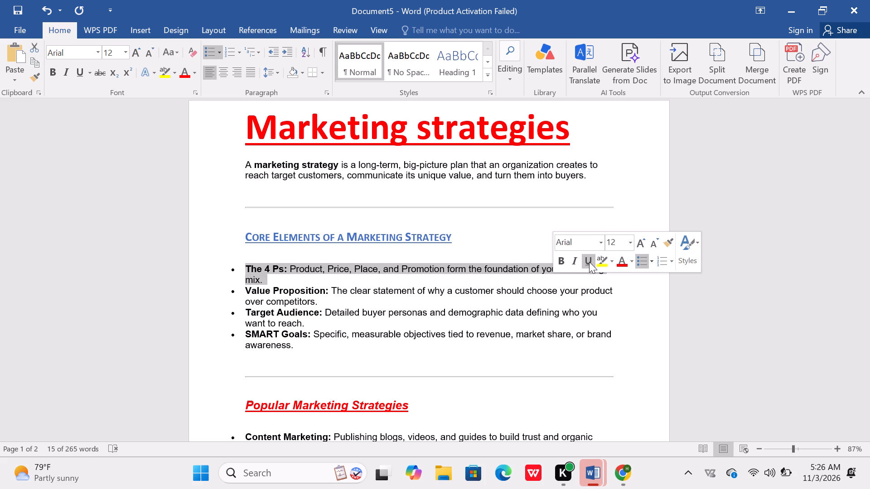
click(596, 260)
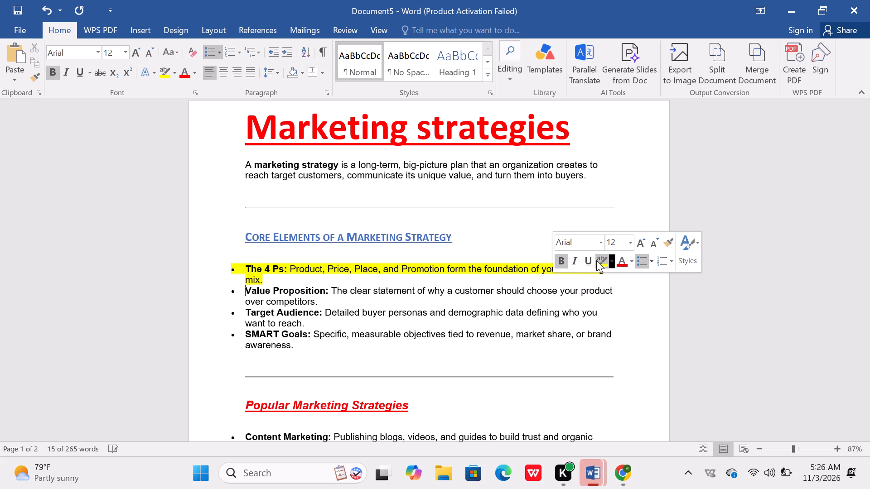
click(463, 235)
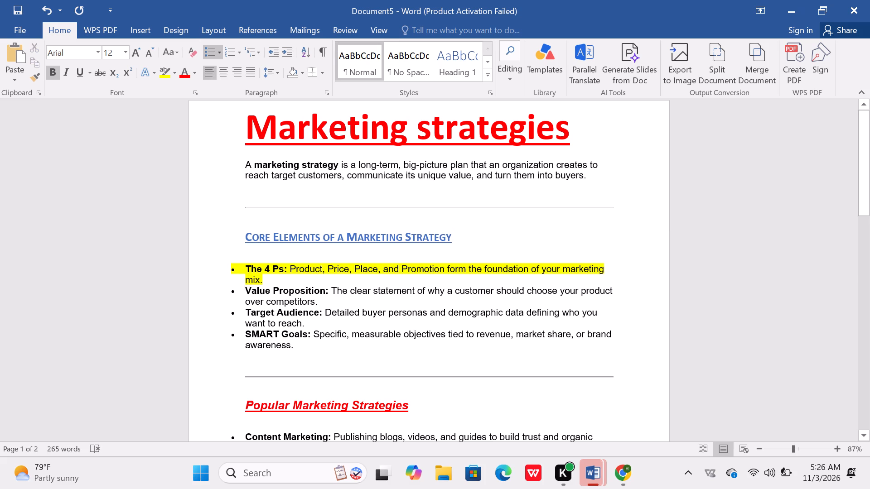
click(544, 389)
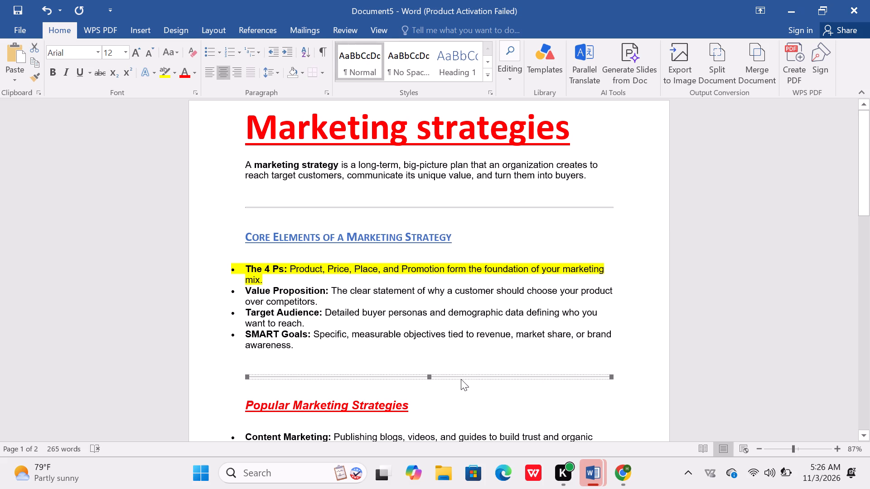
Replace the bullet in front of "The 4 Ps" with a plain period followed by a space.
click(240, 271)
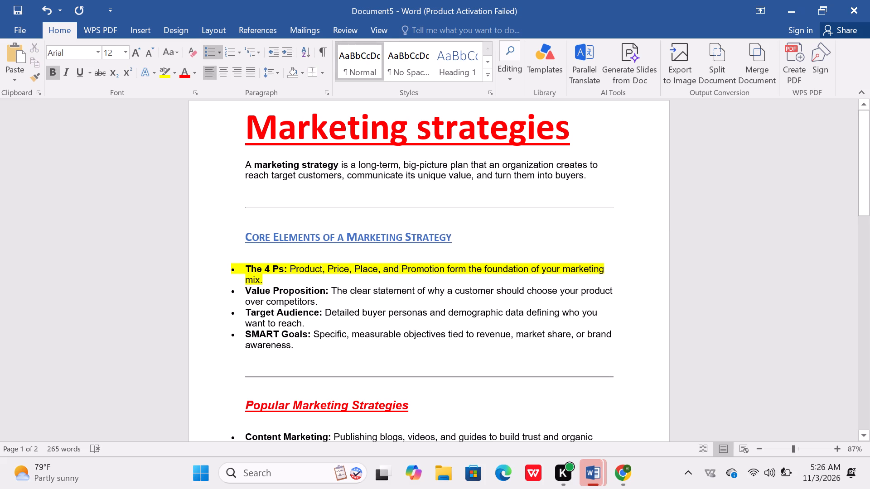
key(BackSpace)
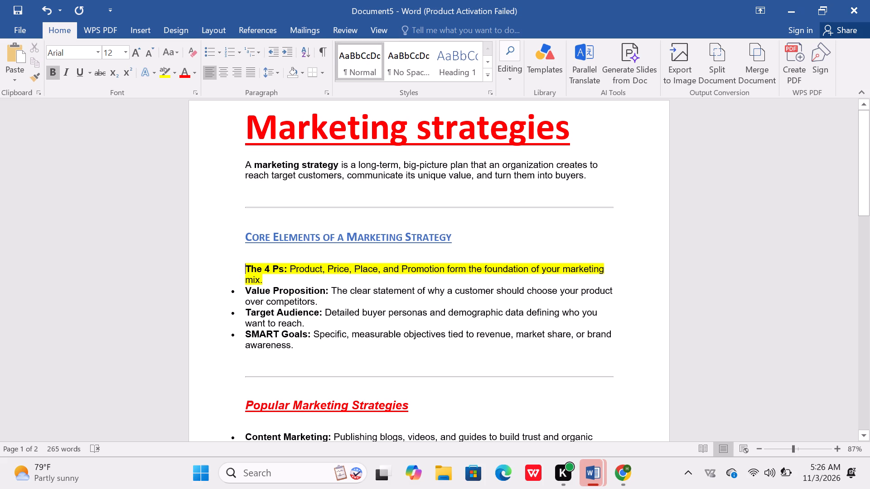
key(period)
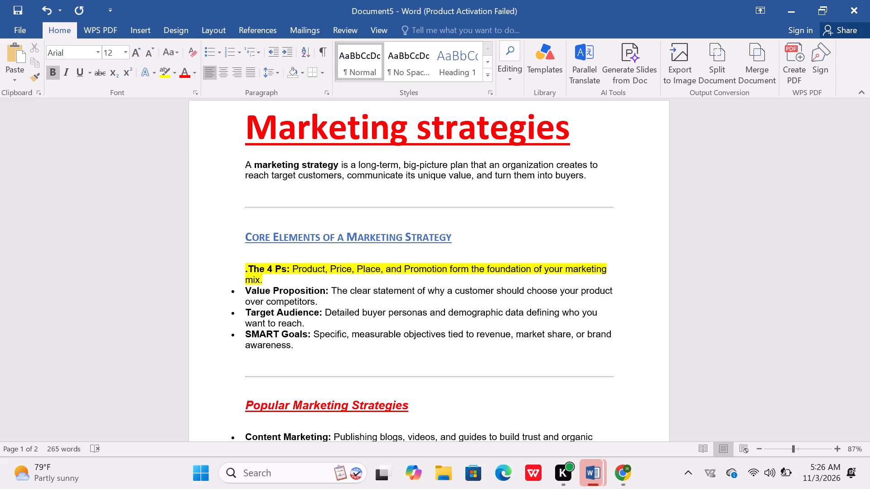
key(space)
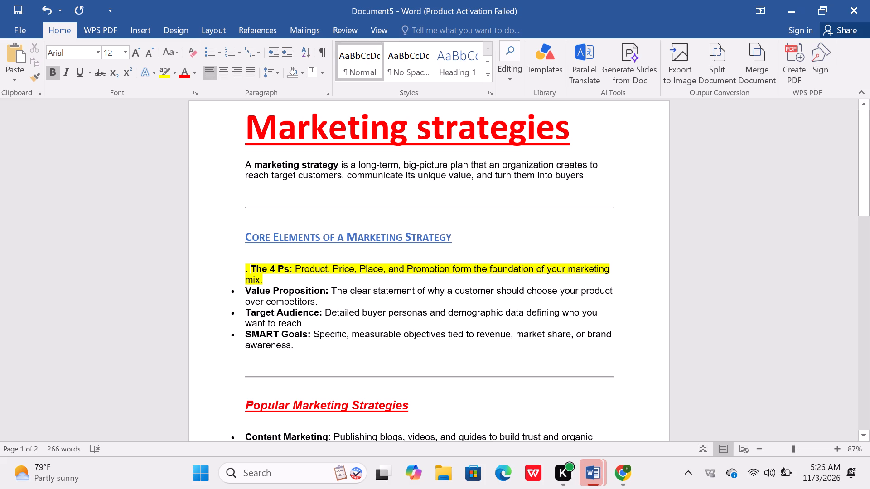
Add an empty, unnumbered line below the "Track performance" item at the end of the 7-step list.
scroll(277, 292, down, 9)
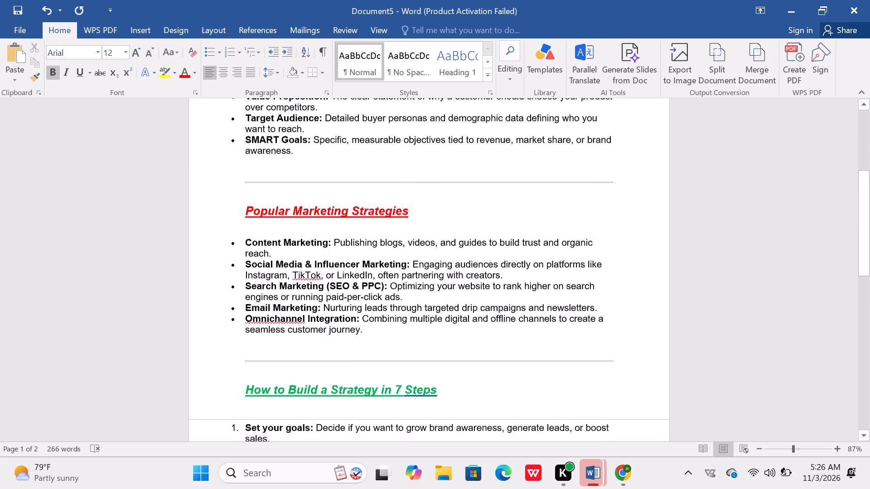
scroll(285, 304, down, 9)
scroll(285, 304, up, 2)
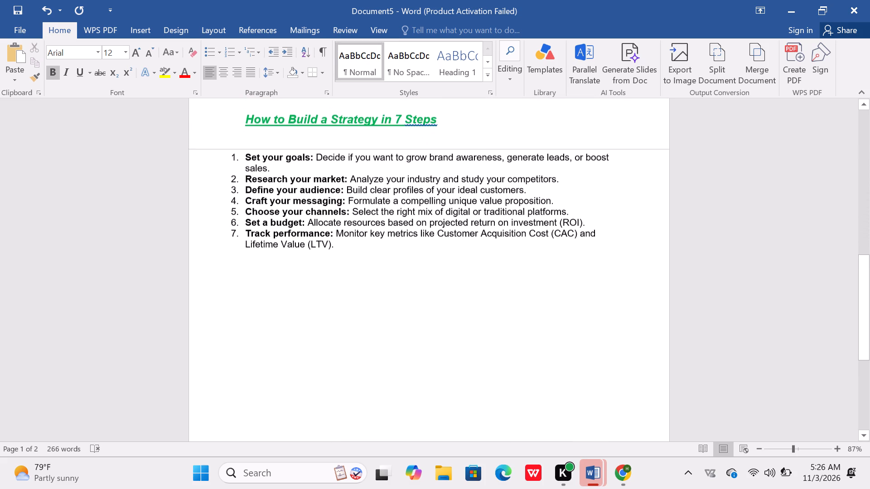
scroll(285, 304, up, 2)
scroll(287, 311, down, 4)
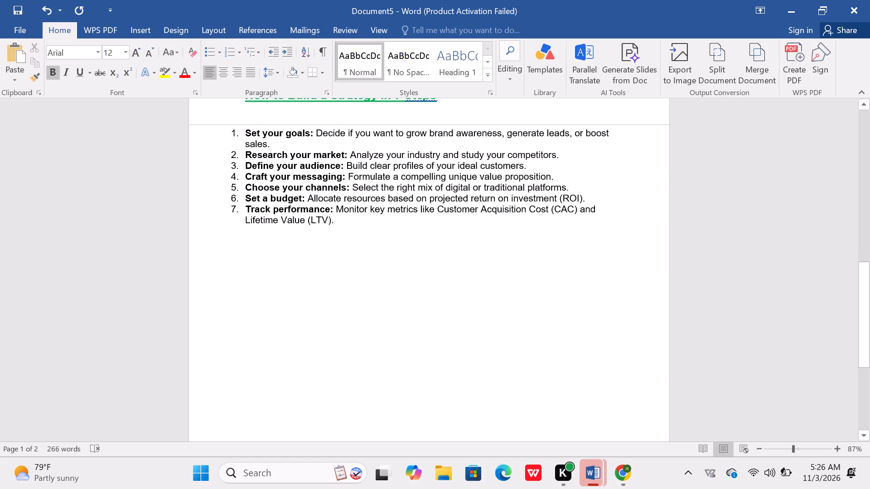
click(334, 222)
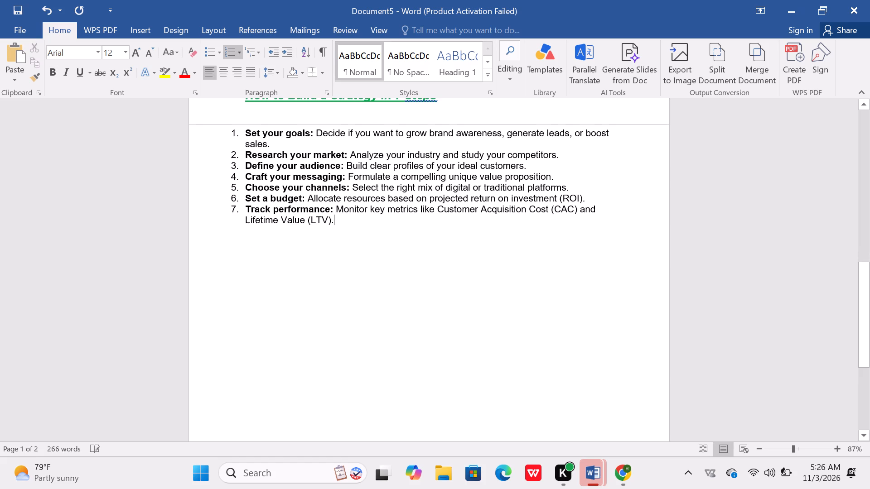
key(Return)
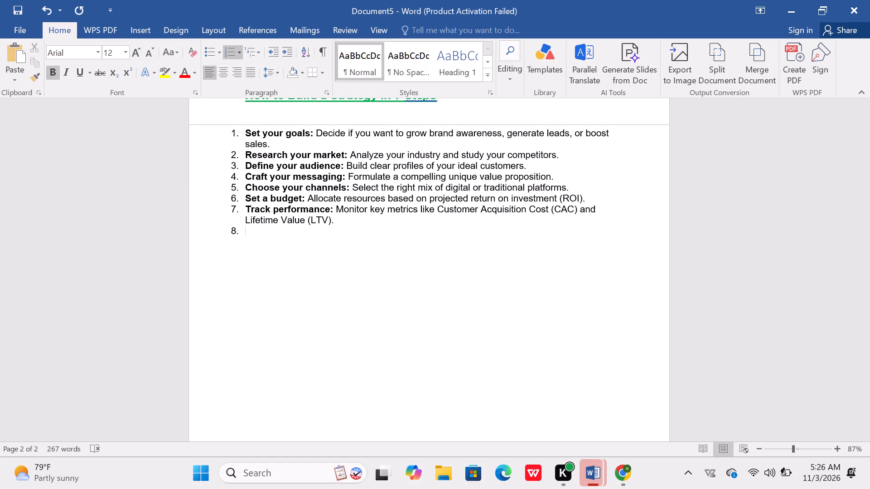
key(BackSpace)
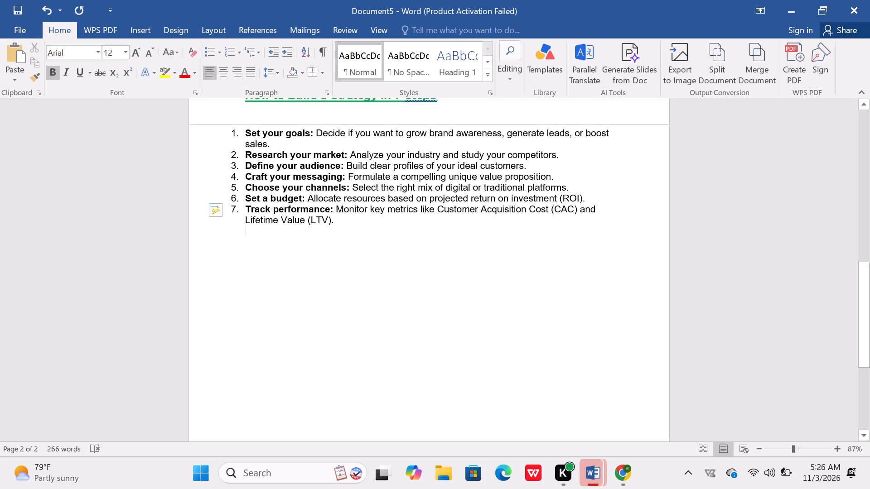
Add six more blank lines below the "Track performance" item to make room under the 7-step list.
key(Return)
key(Return)
key(Return)
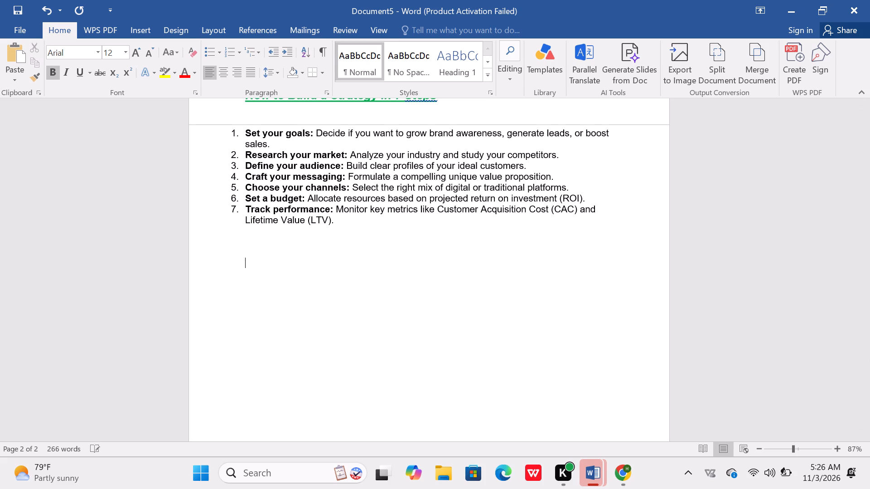
key(Return)
key(Return)
key(Return)
Insert a Radial Cluster SmartArt graphic on the blank lines below the 7-step list.
click(135, 24)
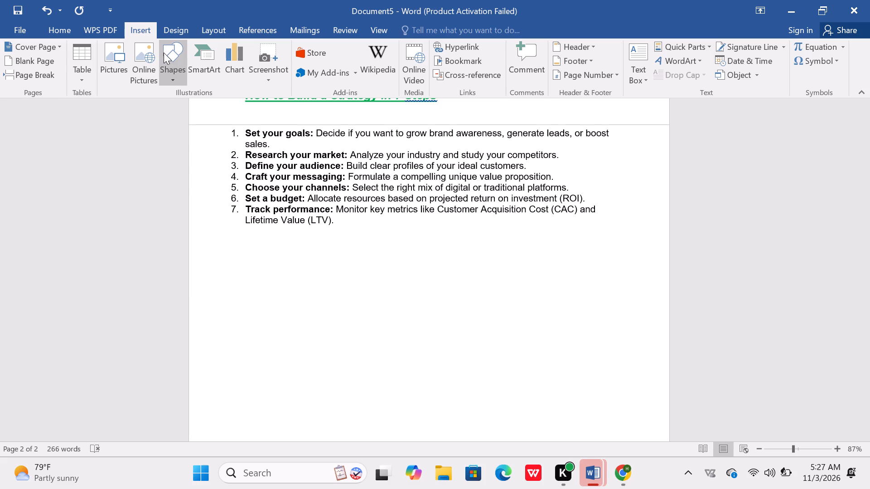
click(205, 53)
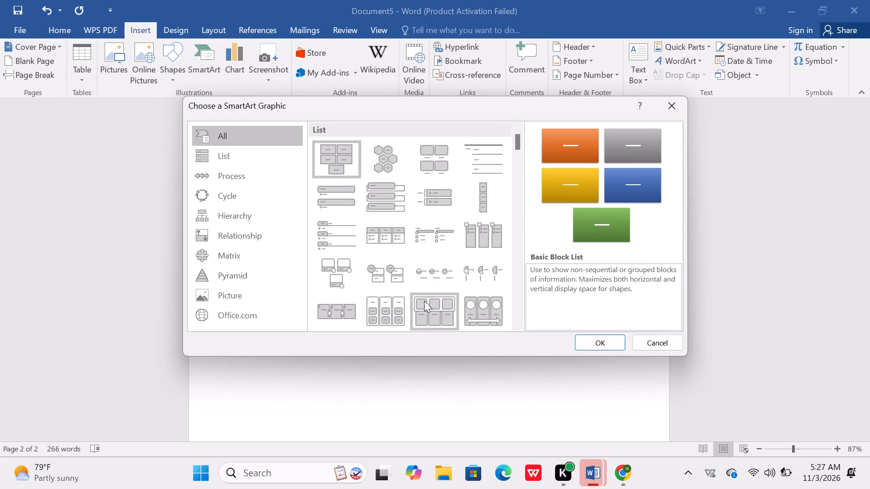
scroll(424, 301, down, 6)
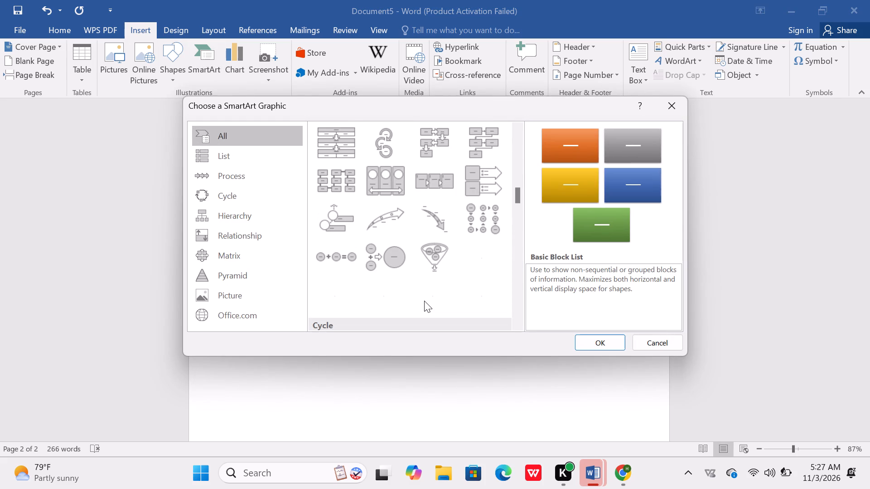
scroll(424, 301, down, 2)
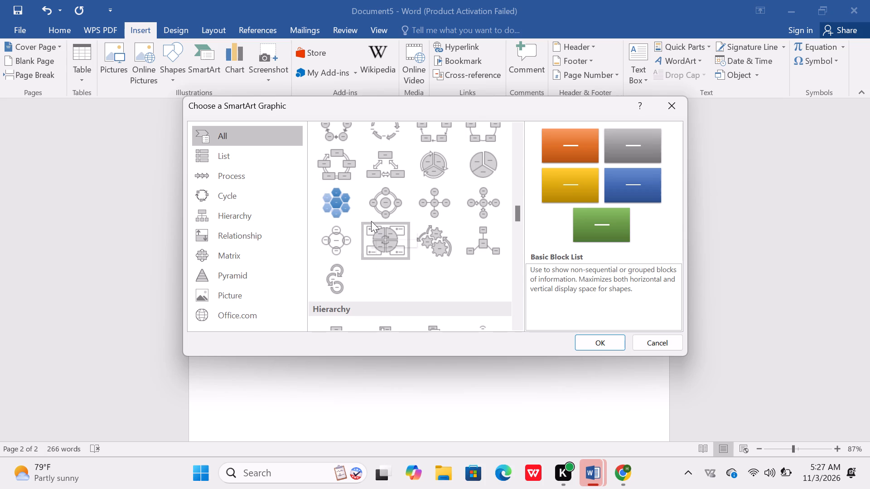
scroll(373, 223, up, 1)
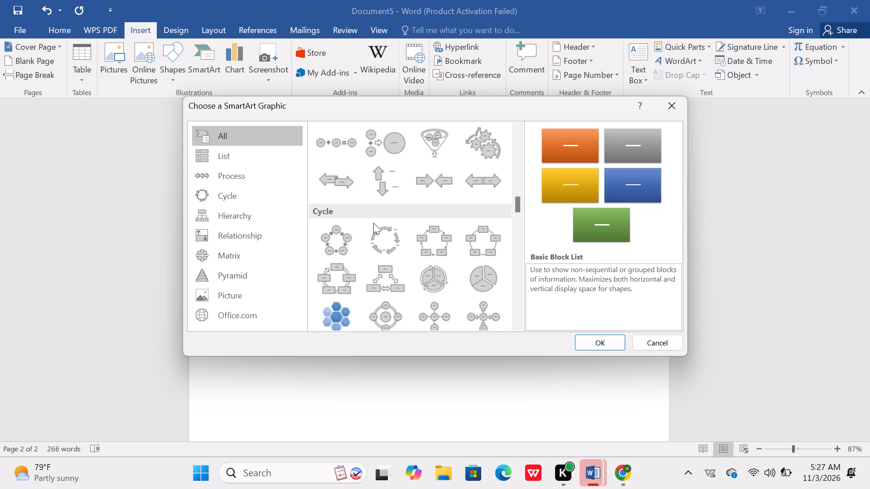
scroll(373, 223, down, 1)
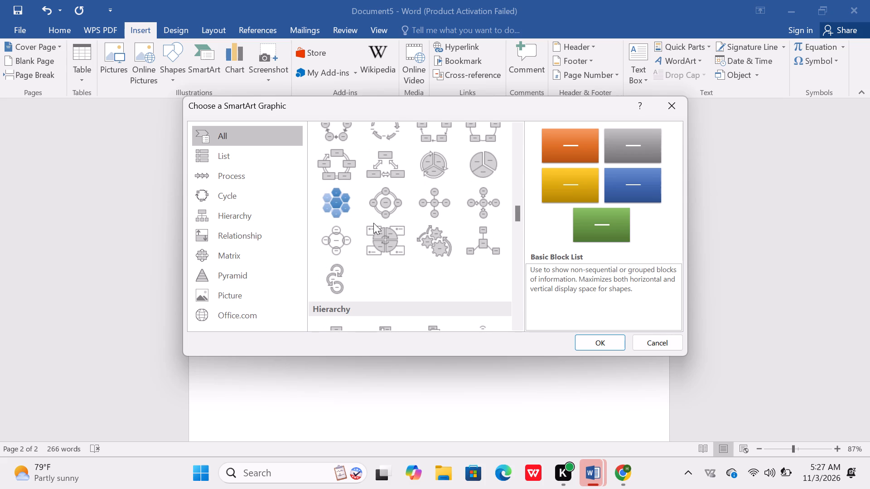
click(468, 224)
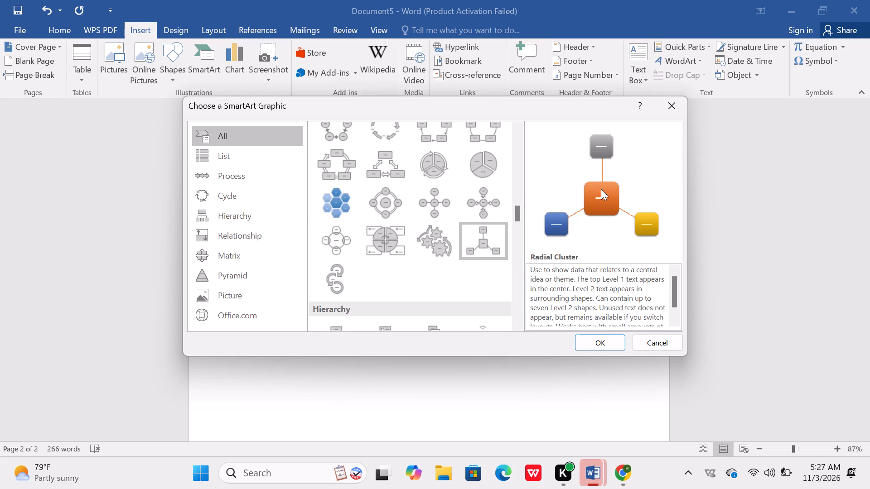
click(604, 345)
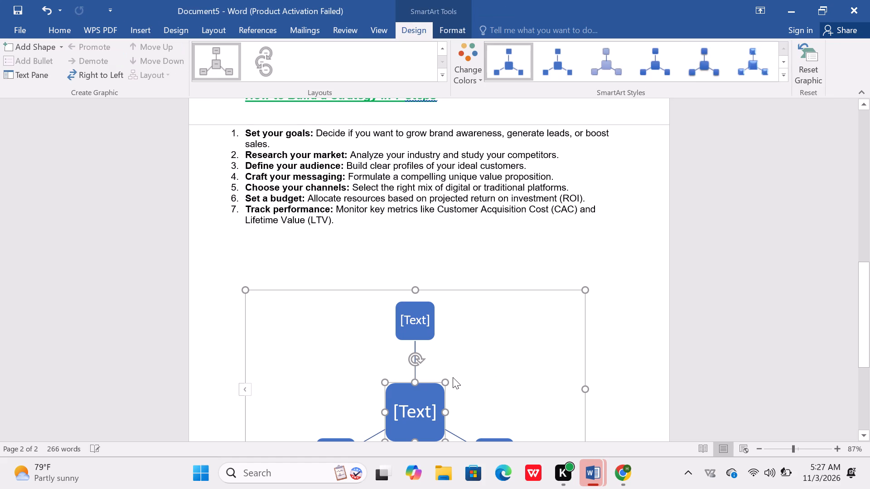
Apply the "Colorful - Accent Colors" scheme and the glossy bevelled style to the SmartArt graphic.
scroll(453, 377, down, 3)
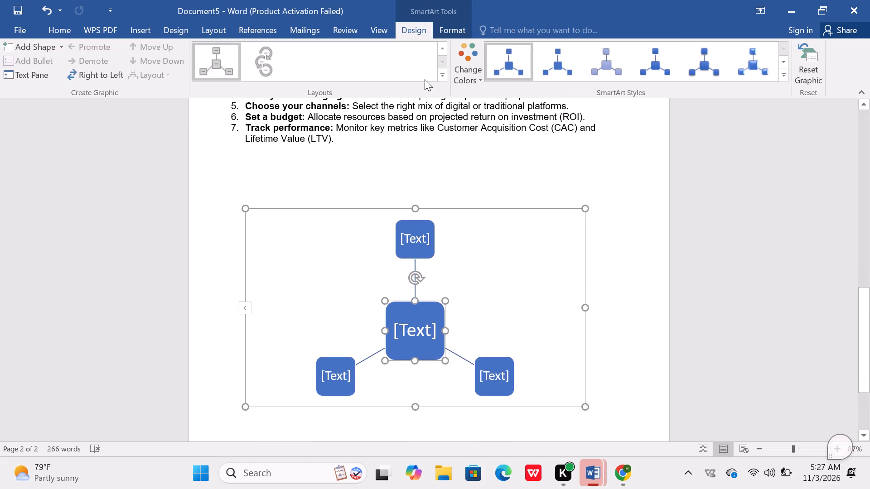
drag(465, 64, 470, 62)
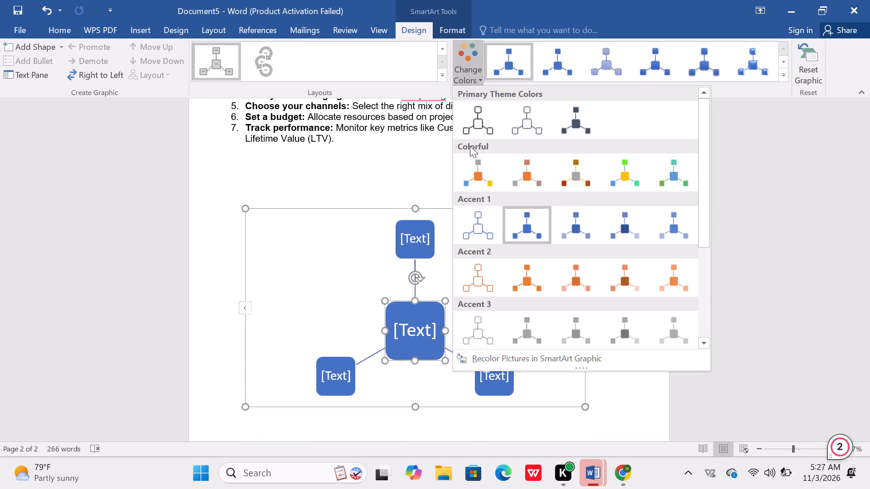
click(481, 177)
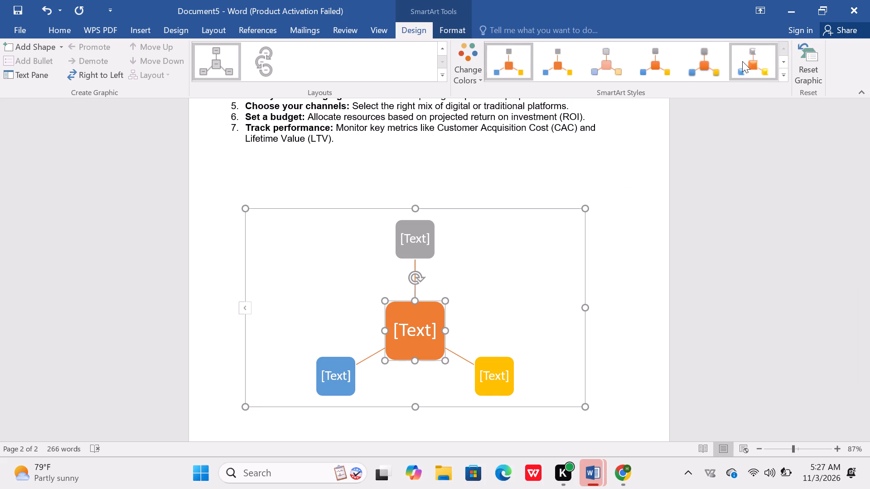
click(744, 61)
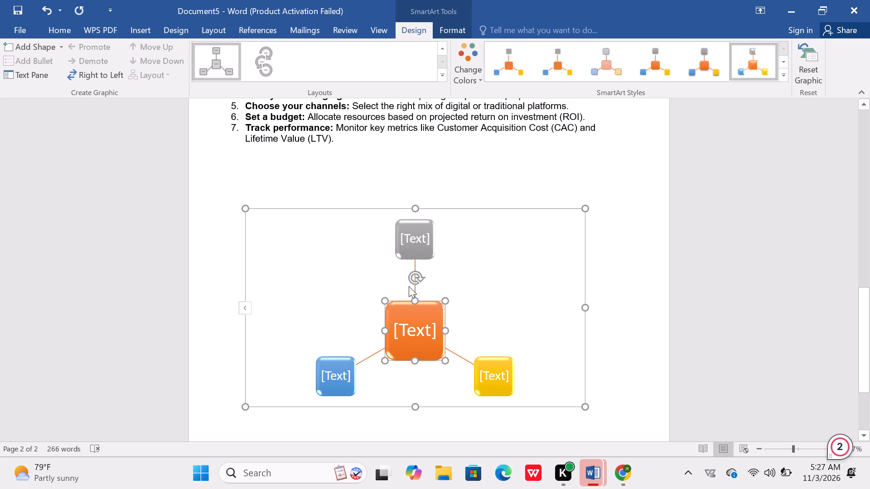
Using the 4 Ps text as reference, label the SmartArt's grey shape "product" and its central orange shape "price".
drag(406, 237, 415, 234)
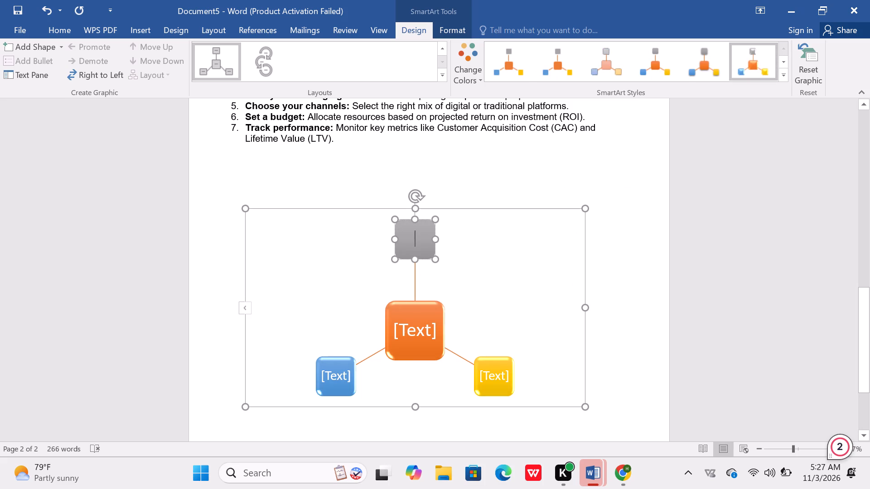
scroll(417, 258, up, 16)
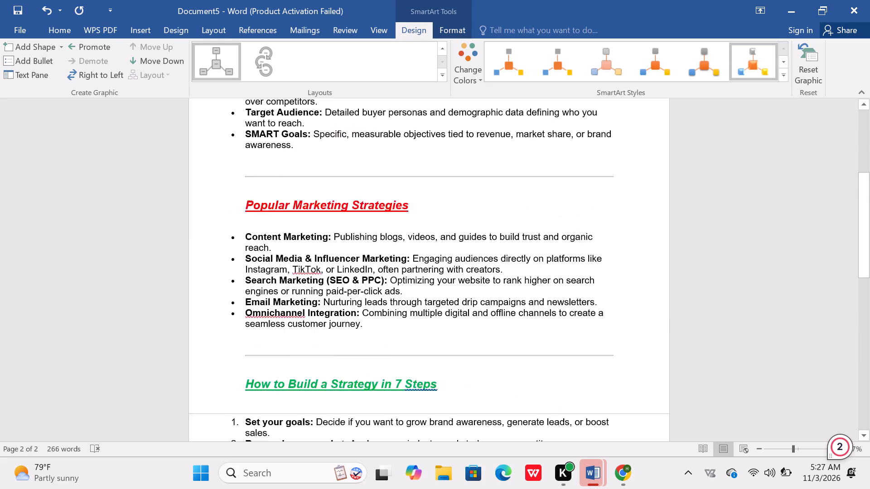
scroll(419, 237, up, 6)
scroll(419, 236, down, 20)
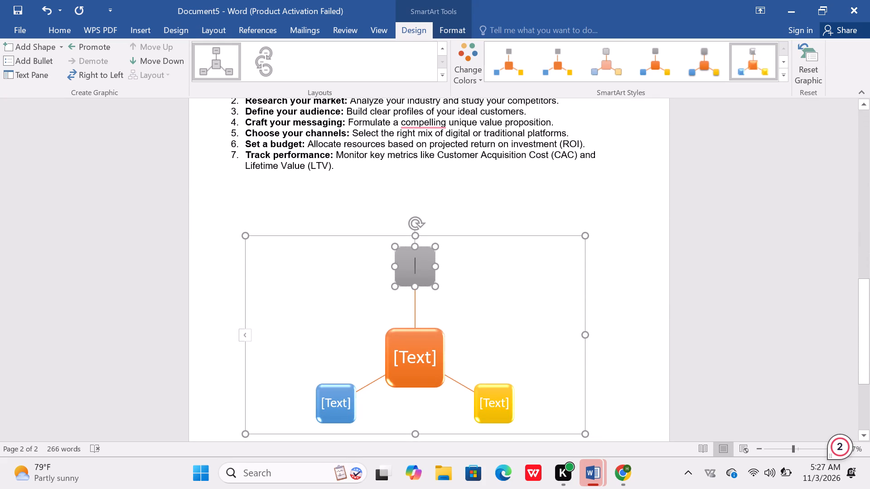
text(pr)
text(oduct)
click(403, 358)
key(p)
key(r)
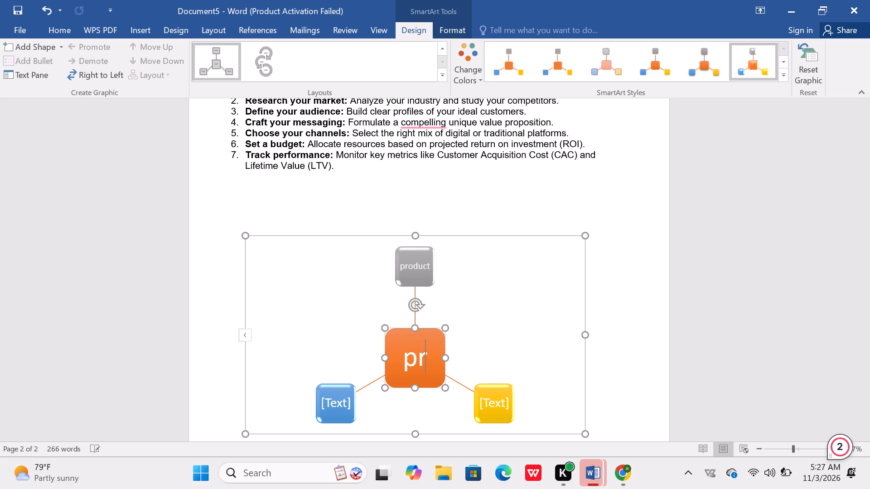
text(ice)
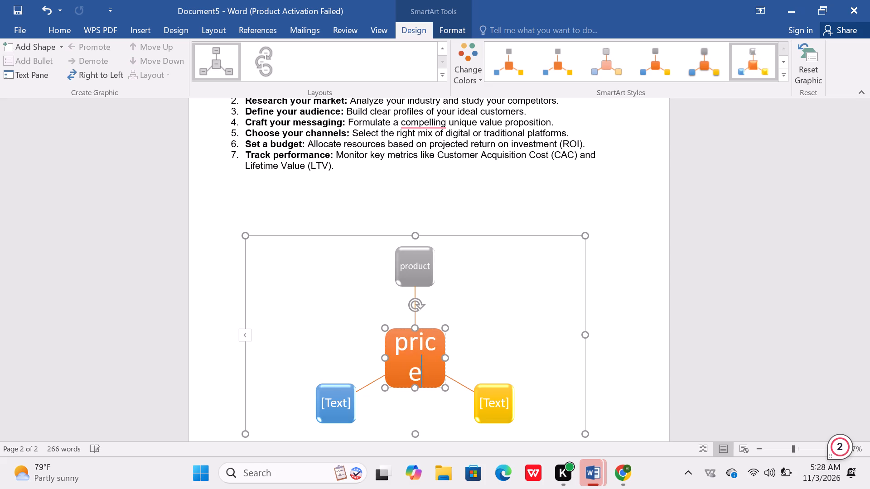
Check the 4 Ps text again and label the SmartArt's blue shape "place" and its yellow shape "promotion".
scroll(346, 340, up, 19)
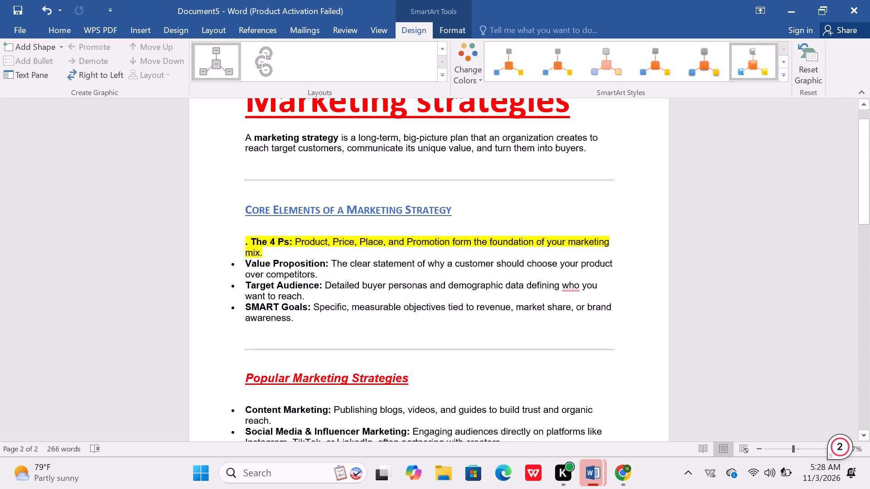
scroll(346, 346, down, 19)
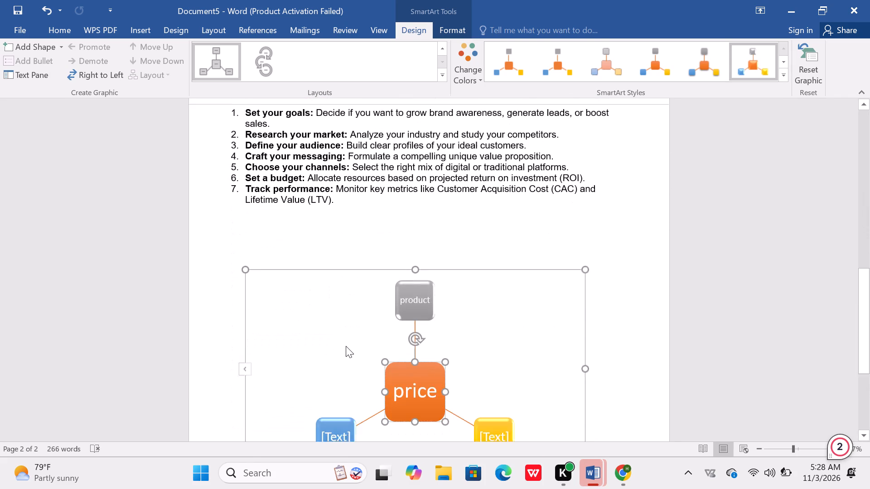
scroll(346, 346, down, 1)
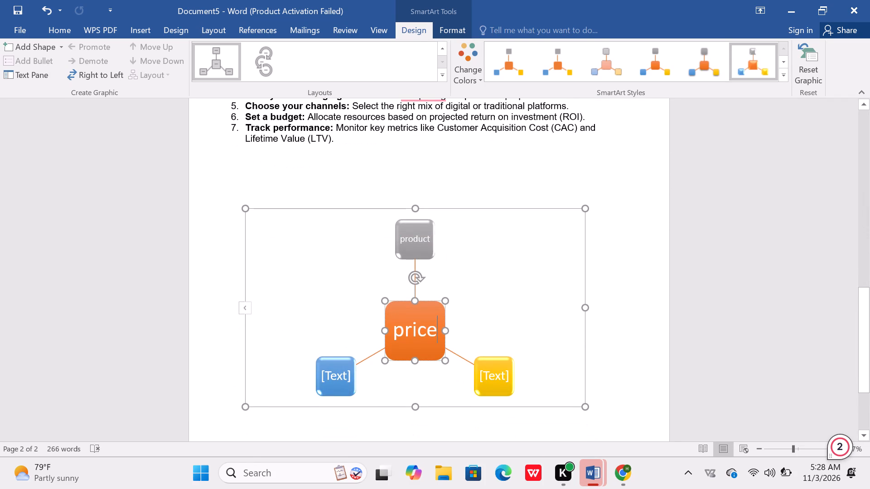
click(320, 388)
key(p)
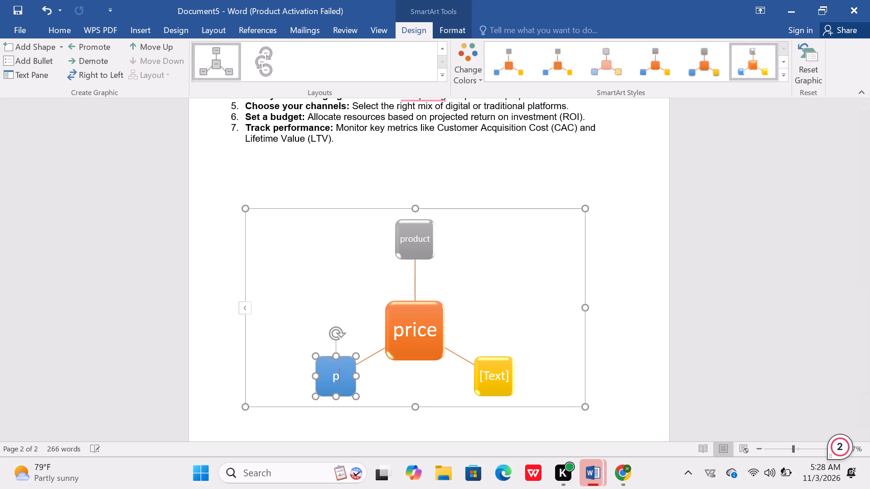
text(lac)
key(e)
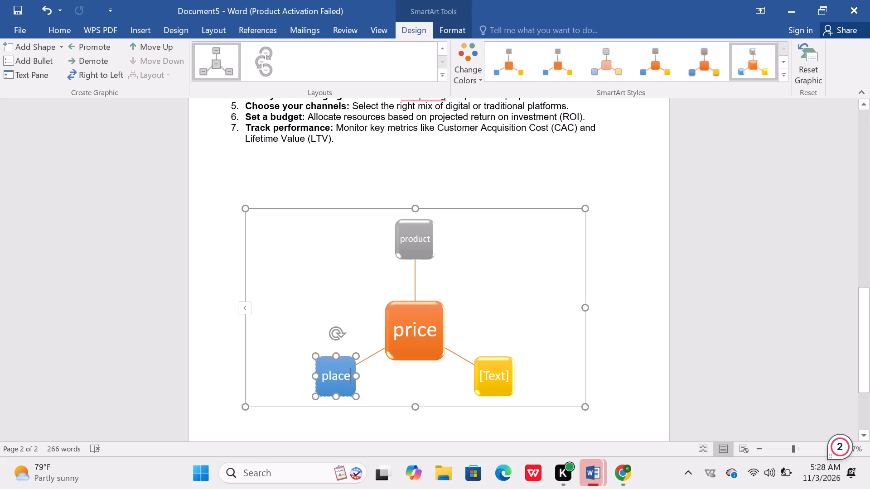
click(496, 379)
text(promotion)
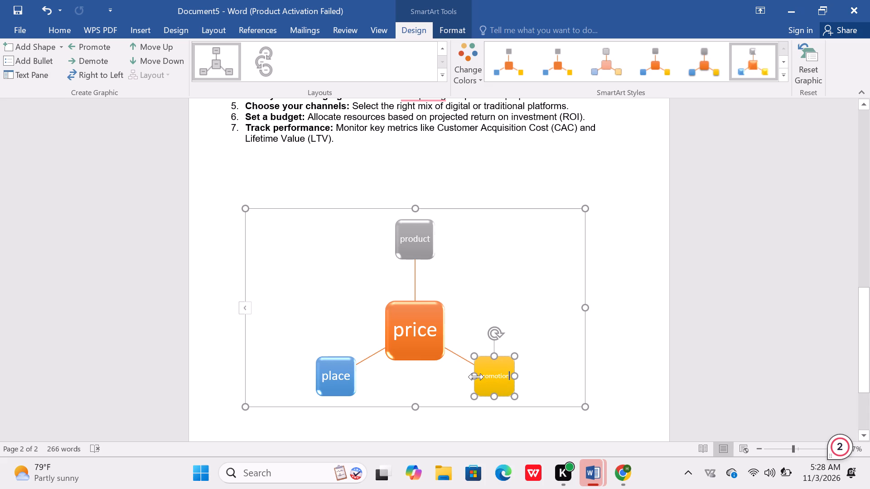
Widen the yellow "promotion" shape to fit its label and shift it slightly away from the central shape.
drag(476, 377, 527, 359)
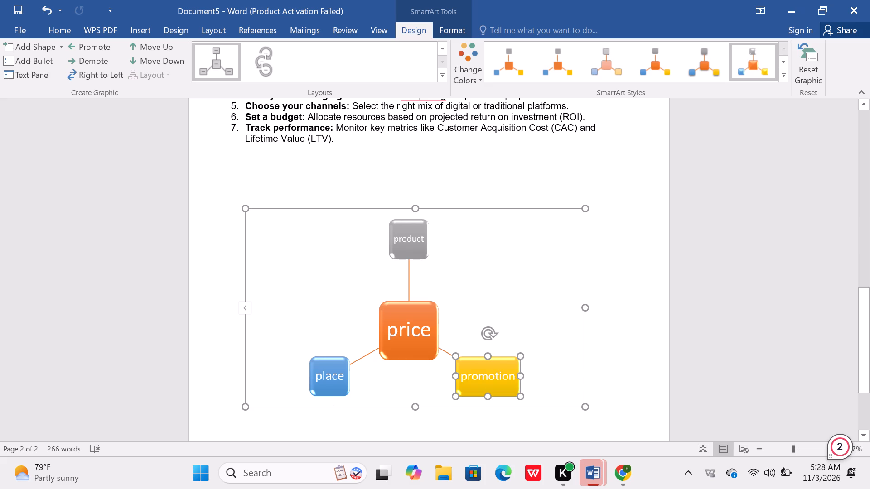
click(461, 382)
drag(459, 381, 477, 381)
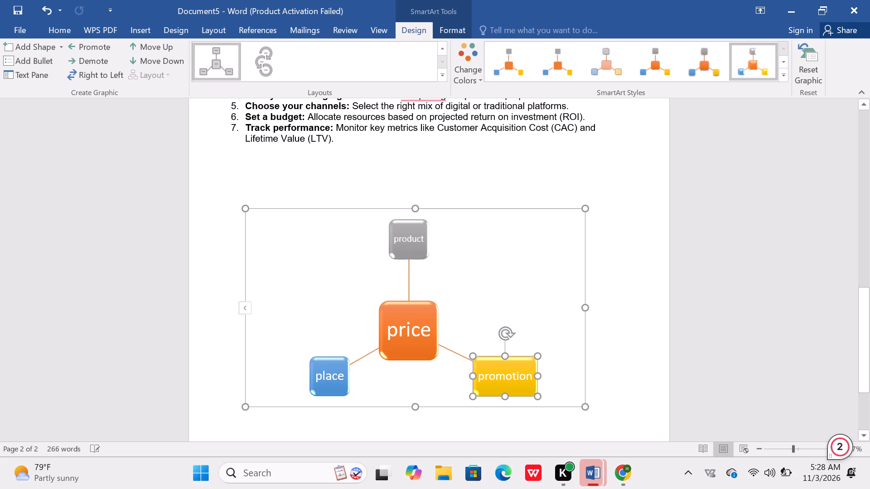
Change the font color of the word "place" in the blue SmartArt shape to standard red.
drag(319, 381, 278, 382)
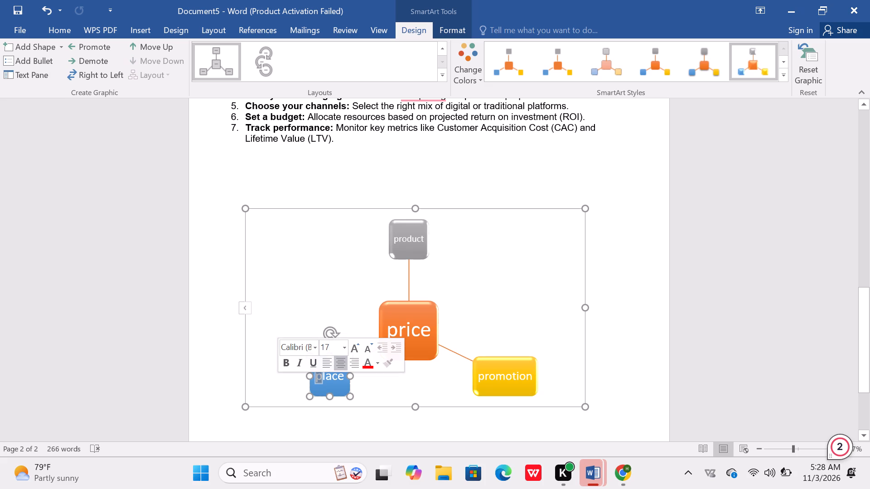
drag(318, 376, 345, 379)
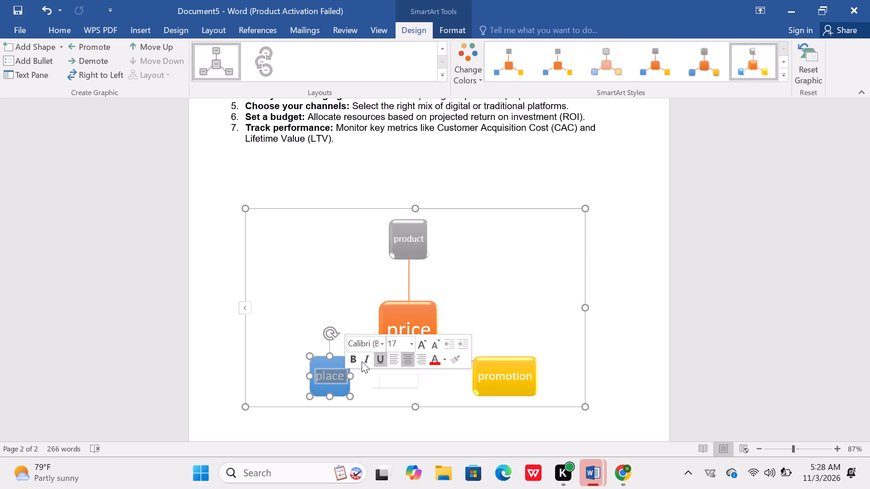
click(435, 357)
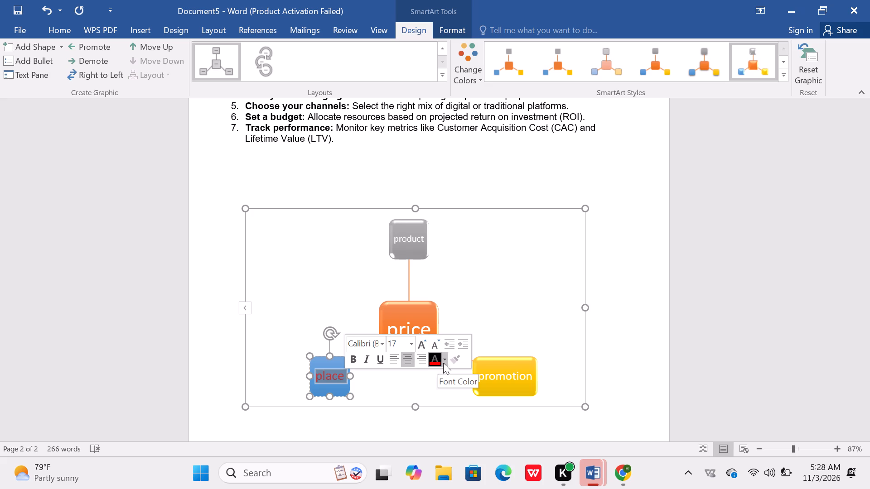
click(446, 359)
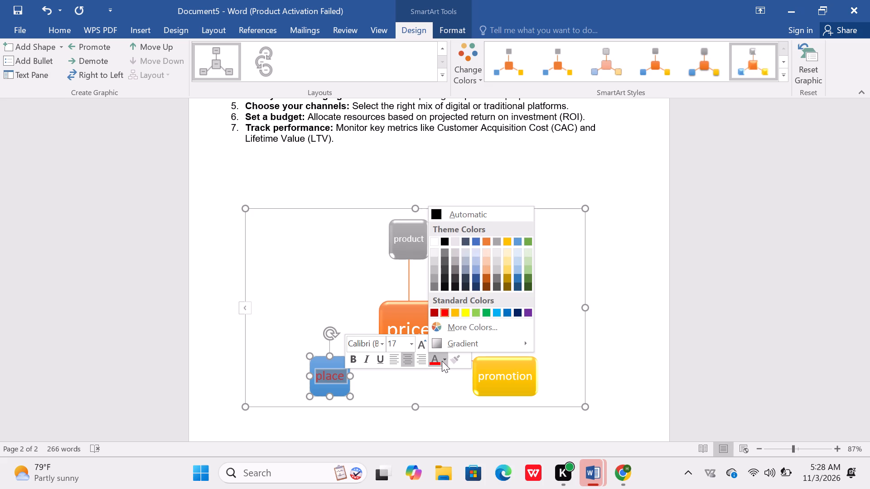
click(444, 312)
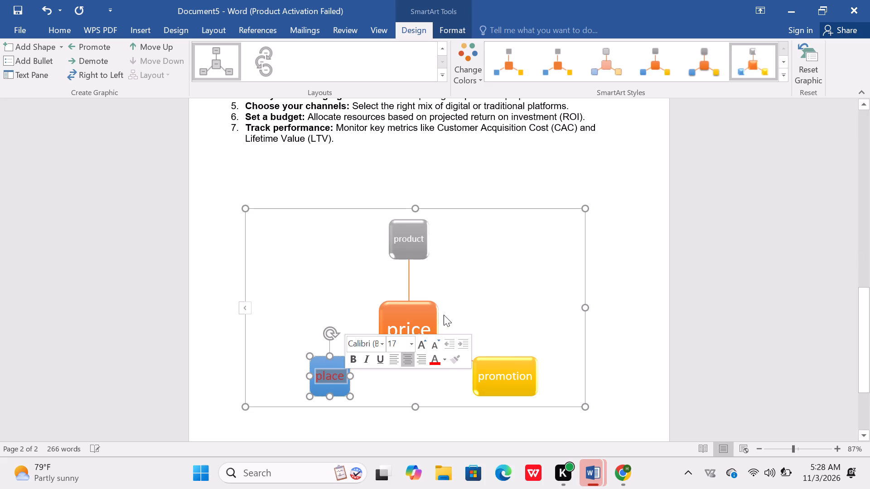
click(458, 430)
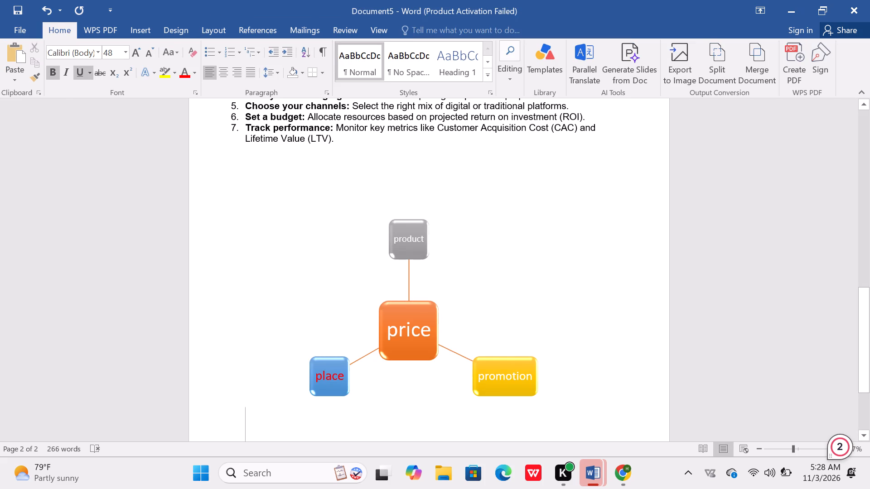
Format the word "product" in the grey SmartArt shape as standard red, 14 pt and bold.
drag(395, 239, 408, 239)
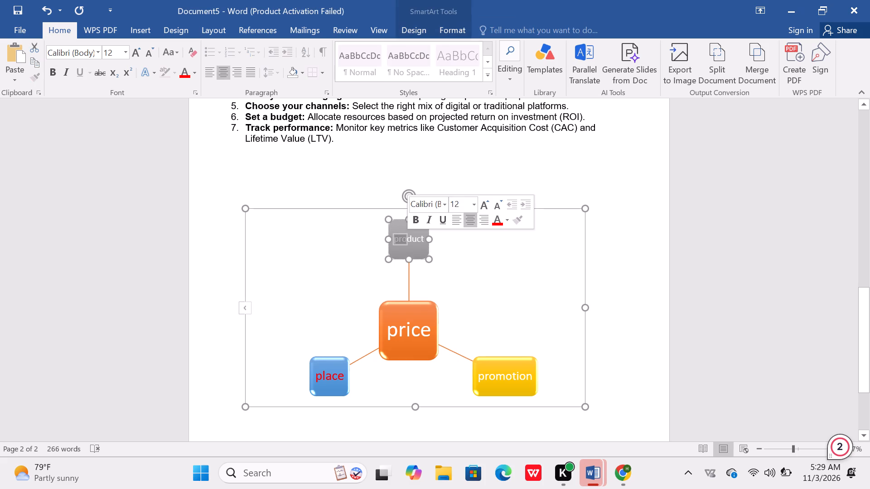
drag(405, 242, 418, 239)
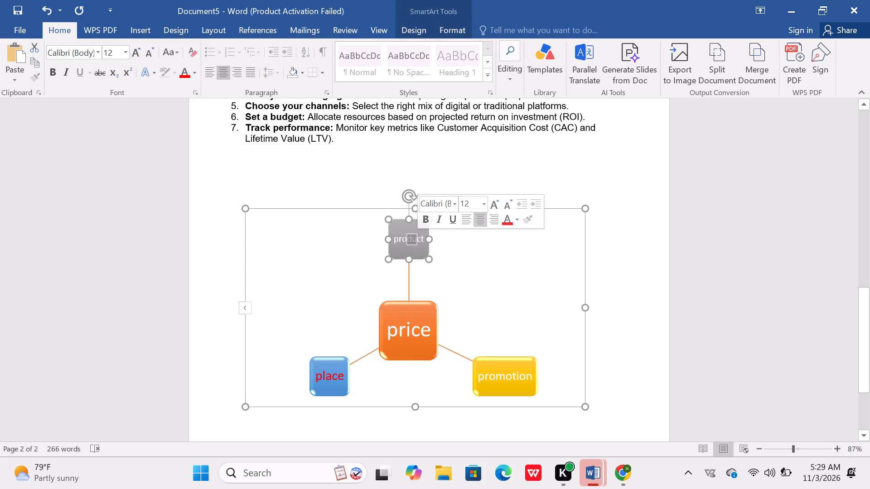
click(394, 237)
drag(394, 237, 425, 236)
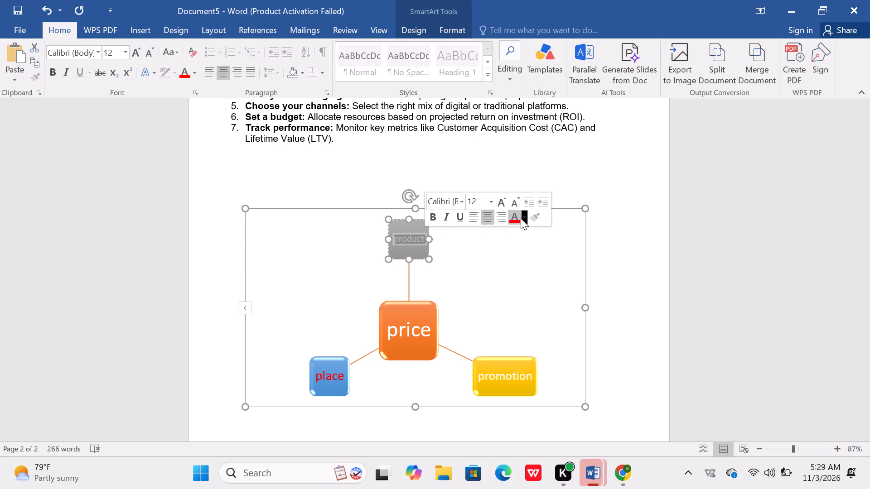
click(521, 218)
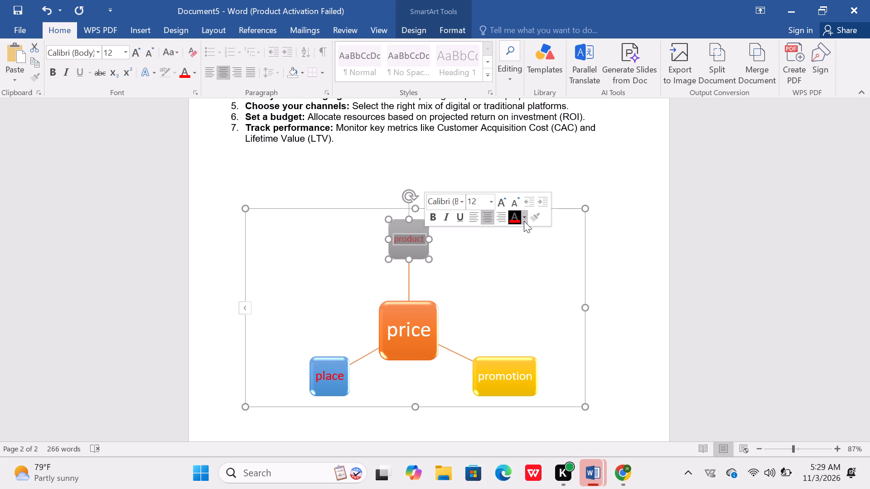
click(524, 221)
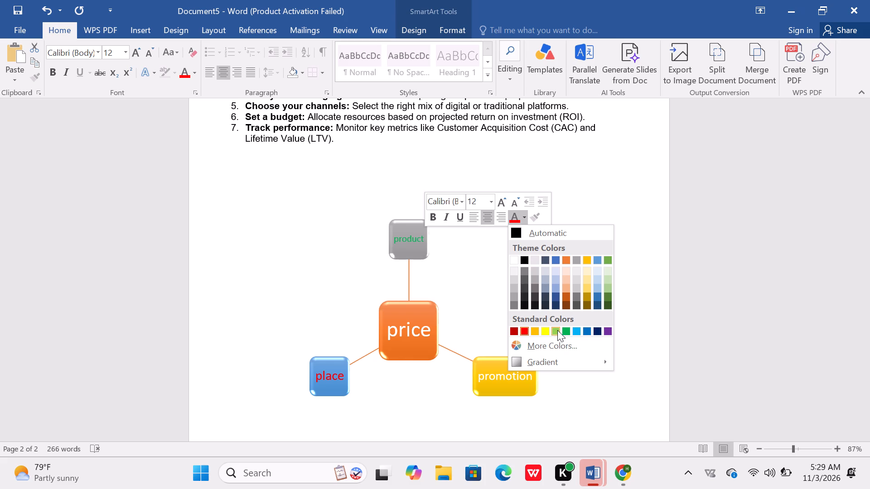
click(520, 333)
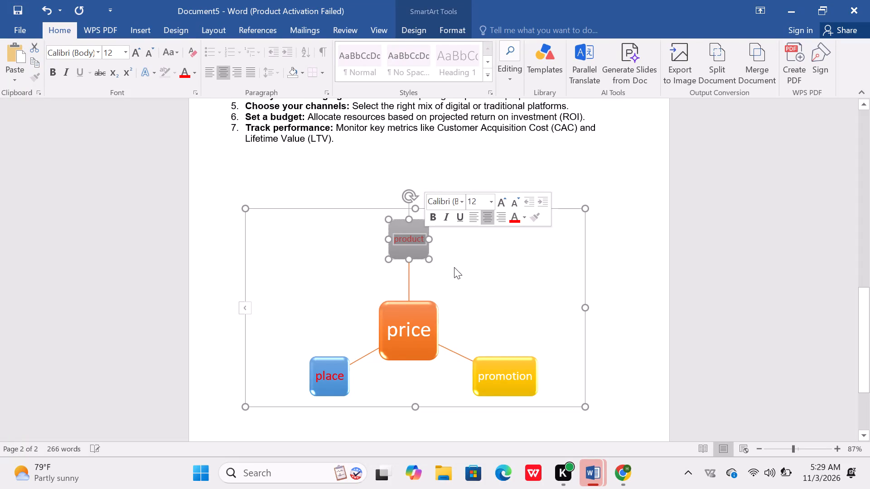
click(491, 204)
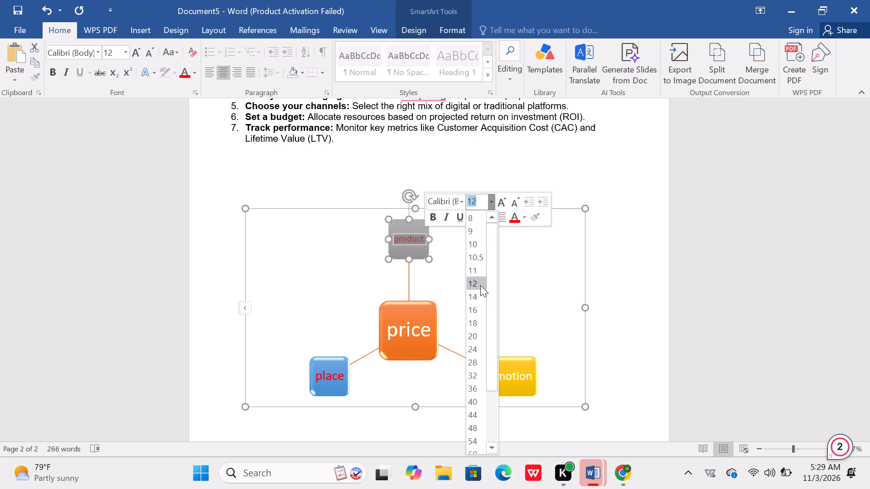
click(480, 296)
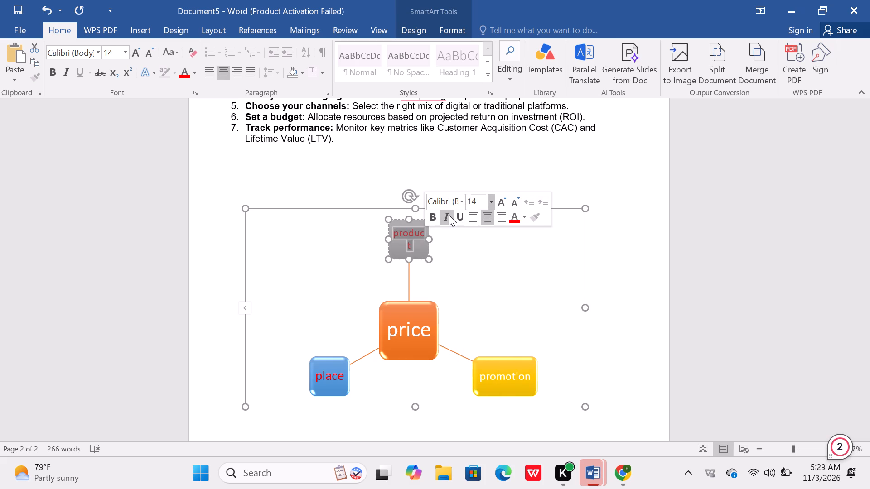
click(432, 219)
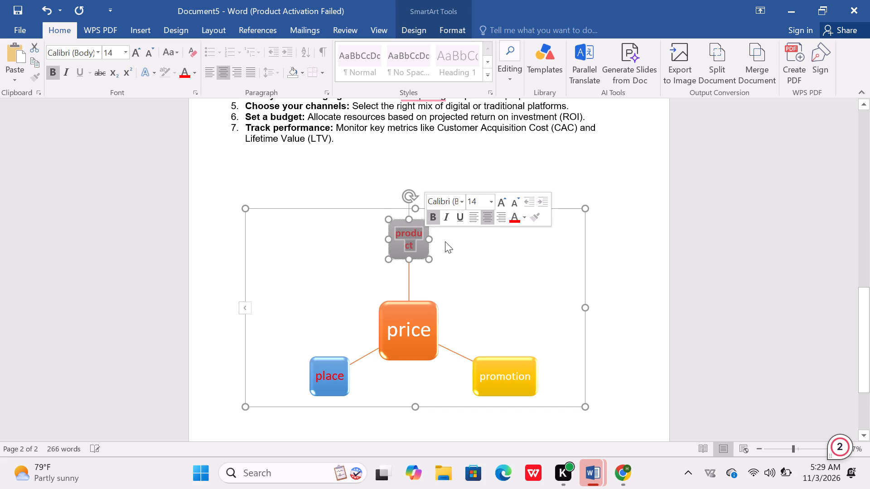
click(455, 247)
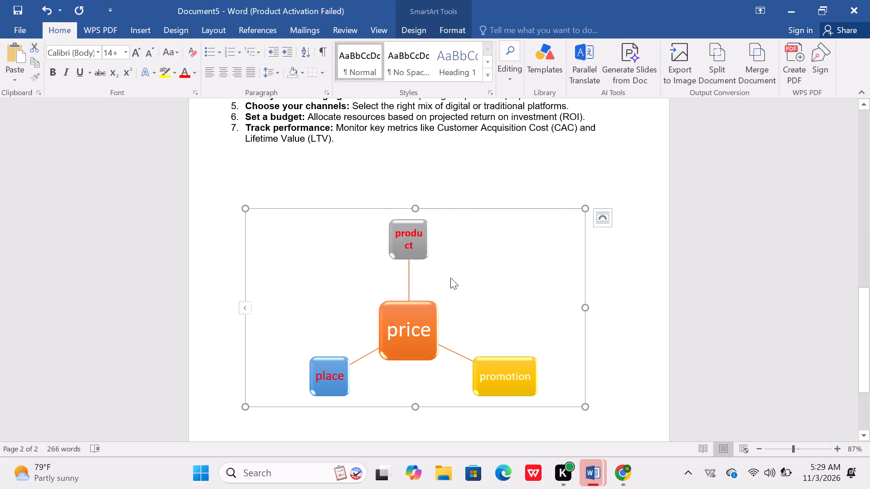
Format the word "price" in the central orange SmartArt shape as red with a font size of 16.
click(384, 331)
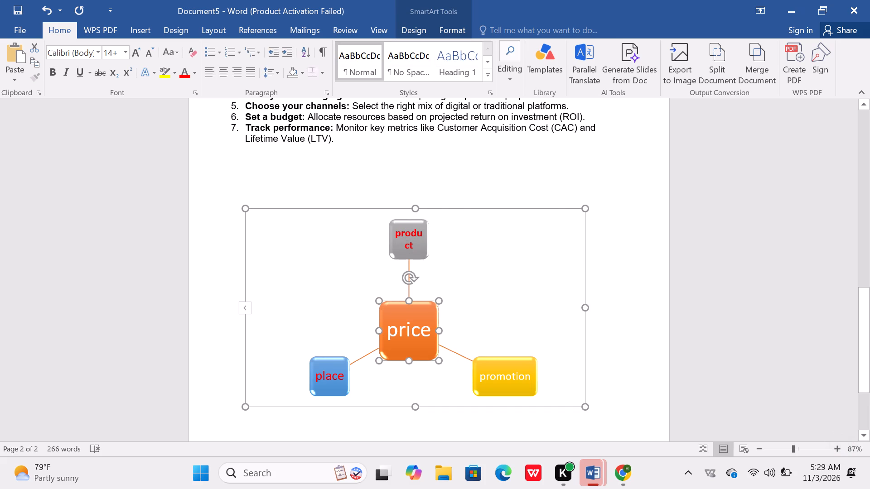
click(392, 326)
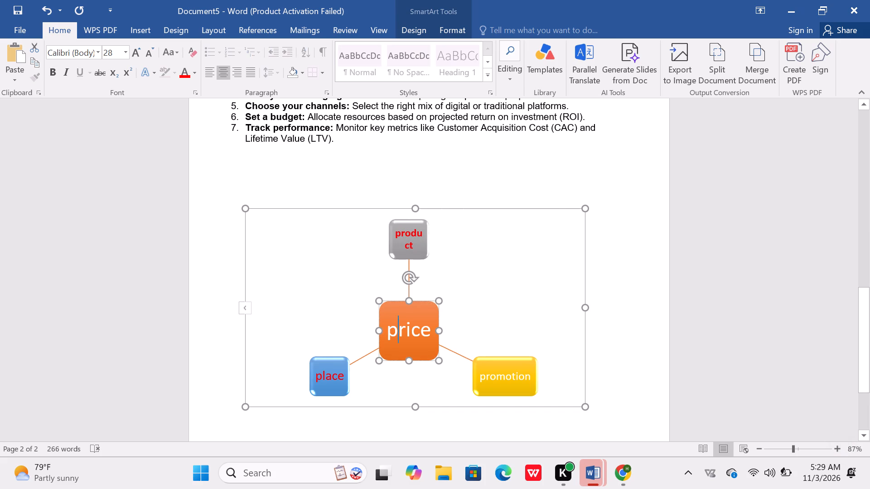
click(387, 333)
drag(387, 333, 471, 321)
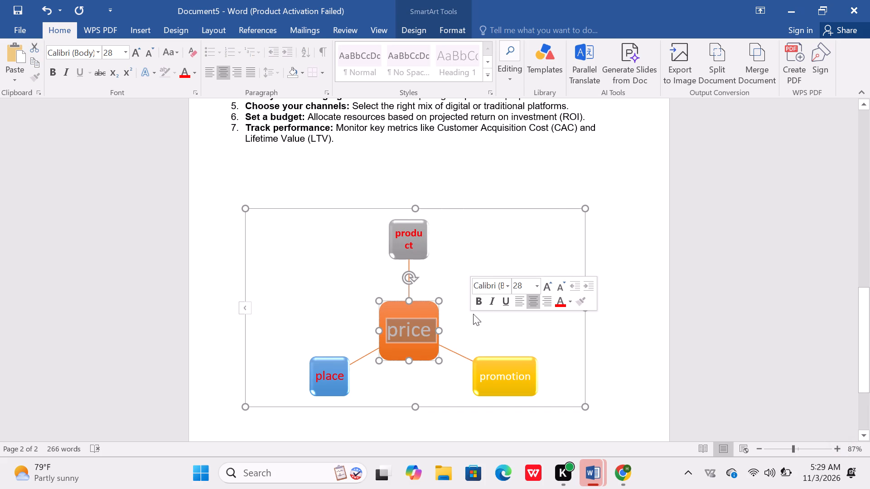
click(562, 300)
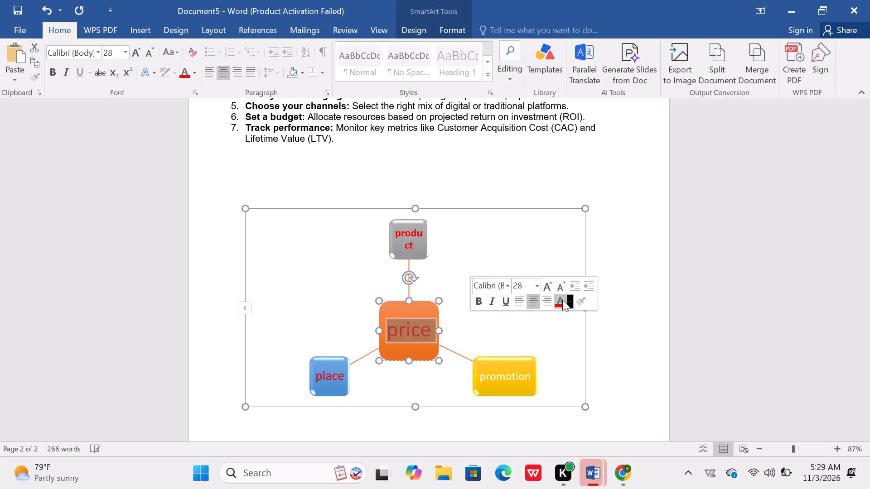
click(537, 286)
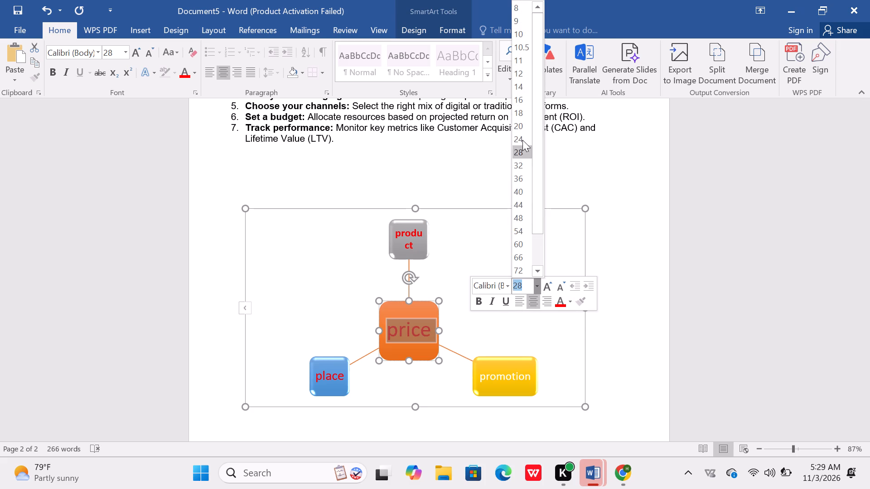
click(518, 102)
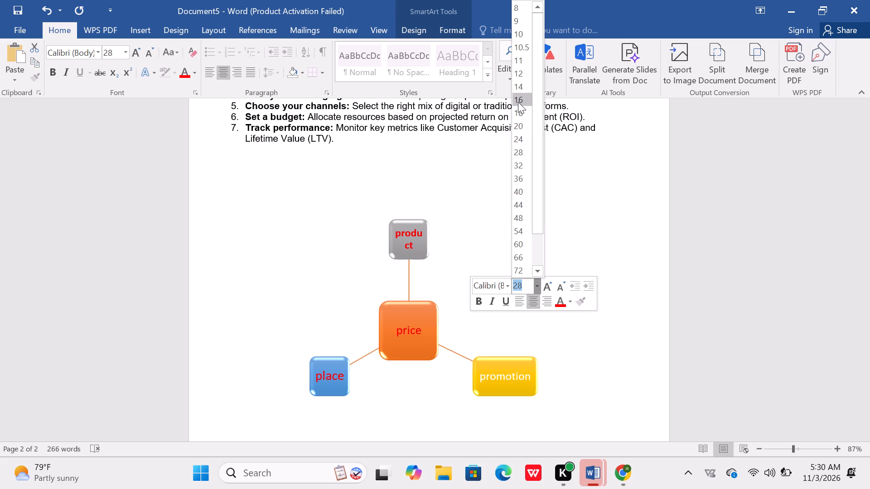
click(534, 262)
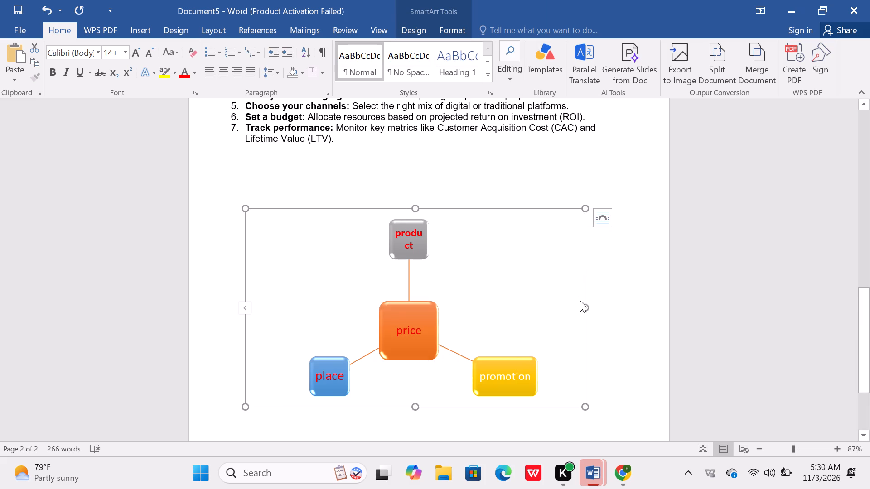
Review the document from the SmartArt graphic up to the 4 Ps paragraph and back to the seven-step list.
scroll(512, 332, down, 9)
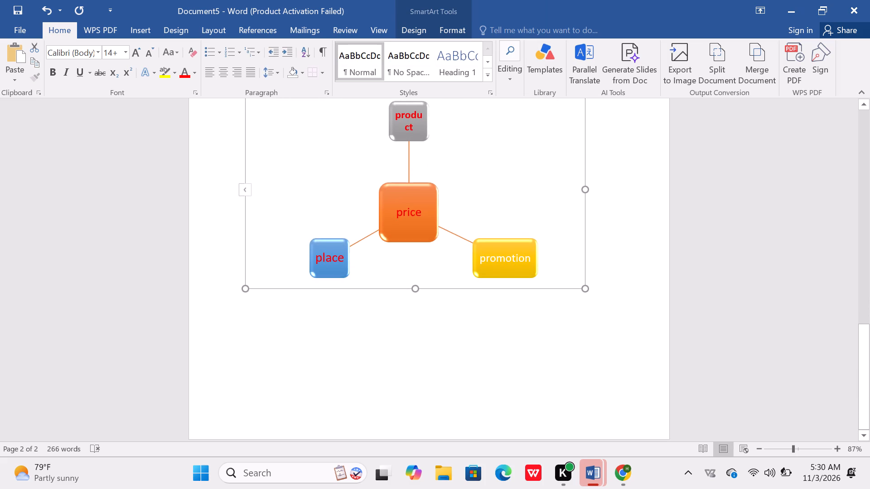
scroll(512, 332, up, 13)
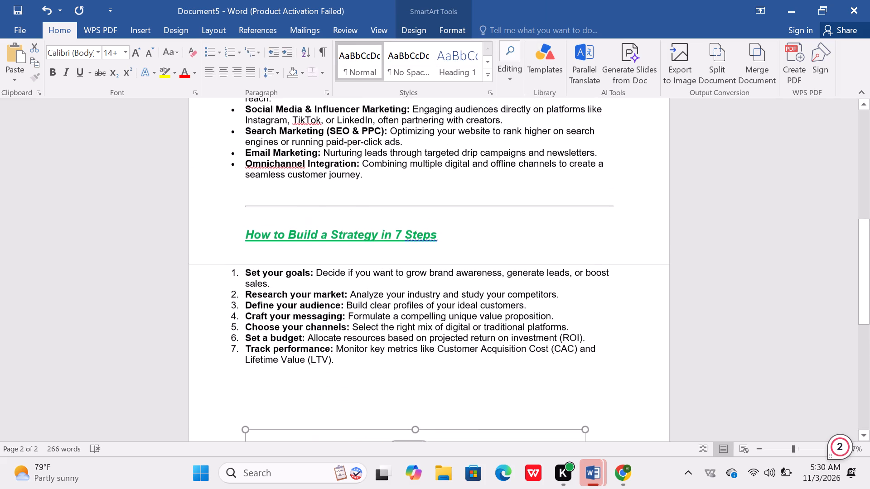
scroll(513, 318, up, 12)
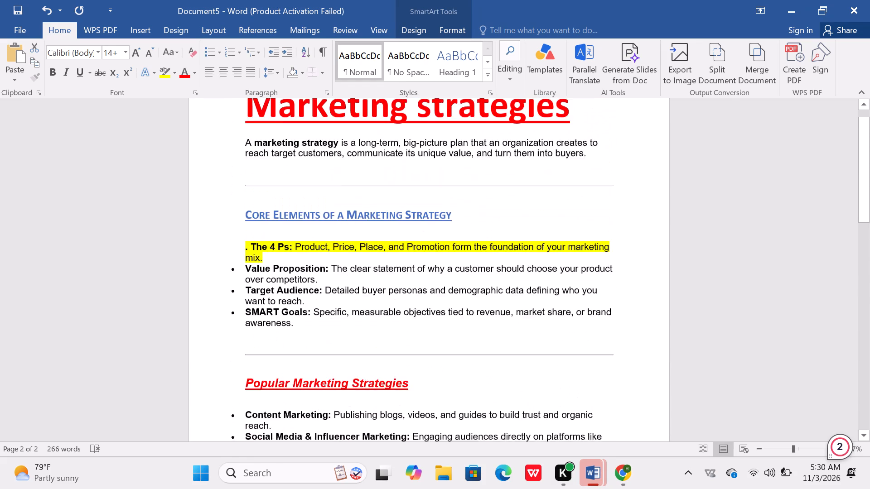
scroll(513, 318, down, 16)
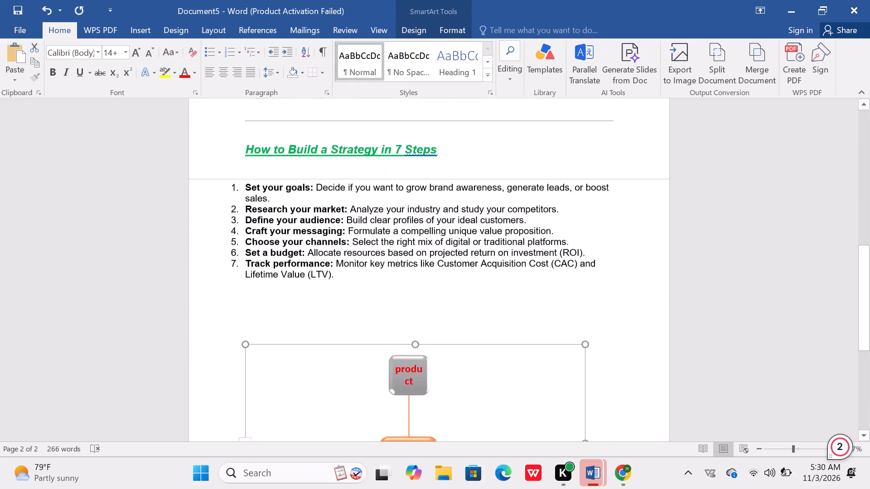
Apply the document style set whose sample shows a large black title above a green Heading 1.
click(375, 332)
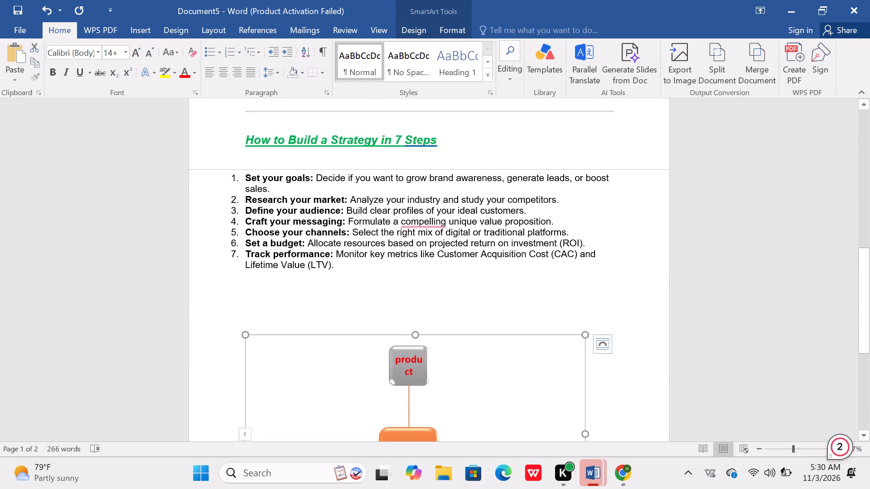
drag(328, 330, 388, 297)
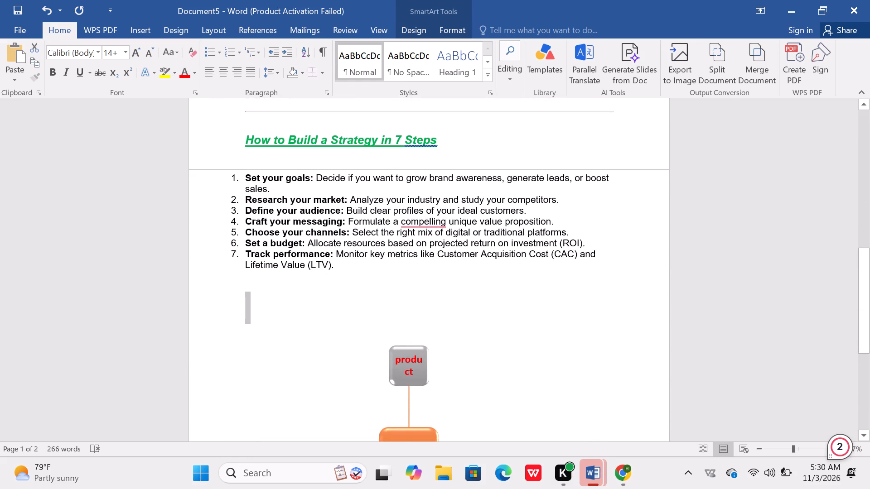
click(362, 316)
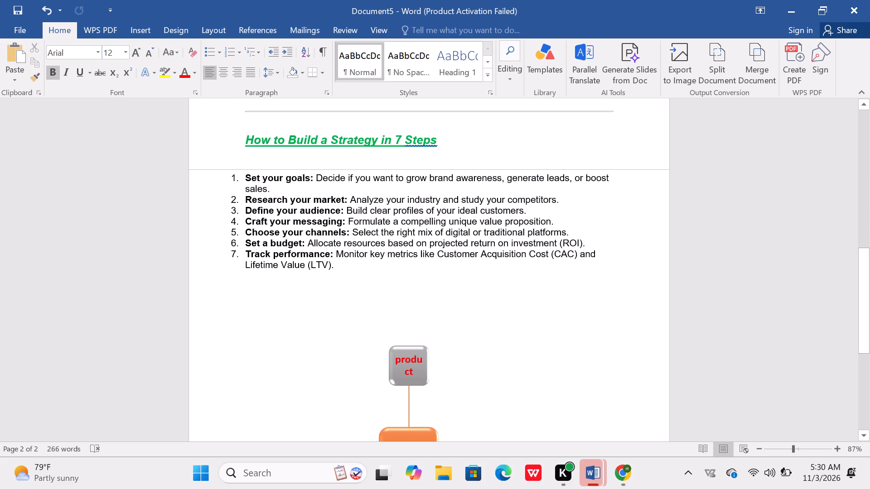
click(169, 25)
click(184, 47)
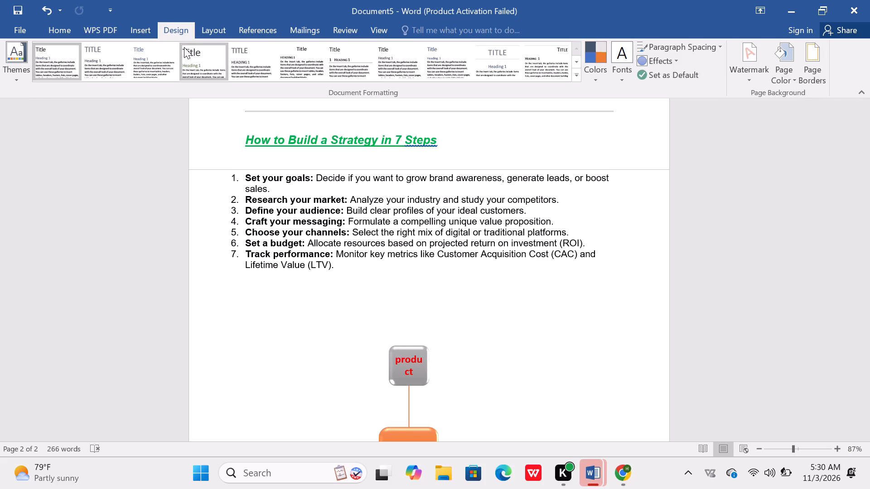
Add the title "The 4ps of marketing strategies" on the empty line above the SmartArt graphic.
click(335, 312)
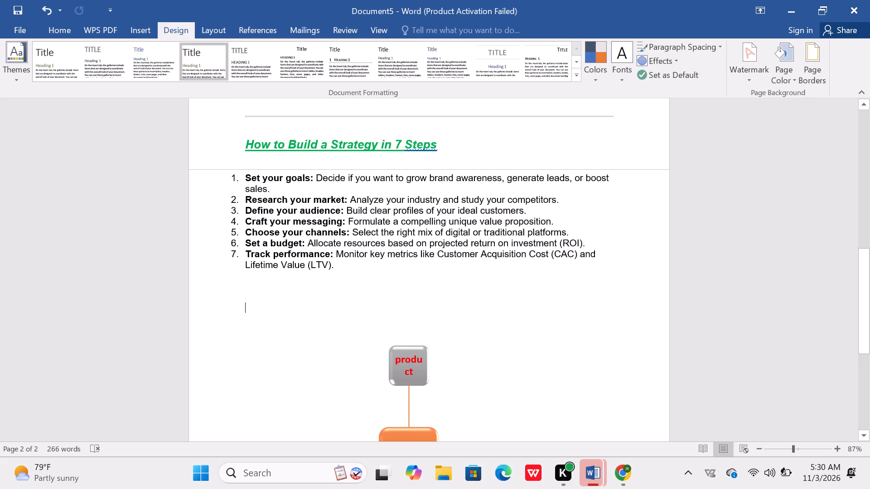
click(366, 313)
text(th)
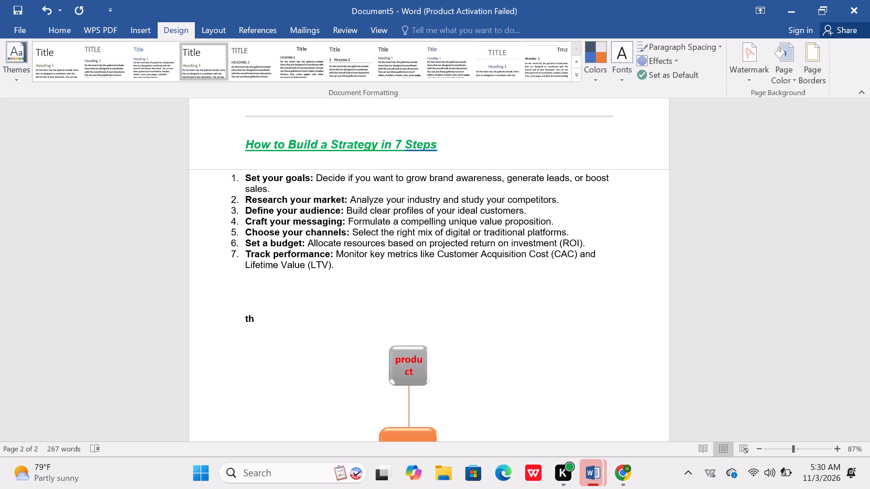
text(e)
key(space)
key(4)
key(p)
key(s)
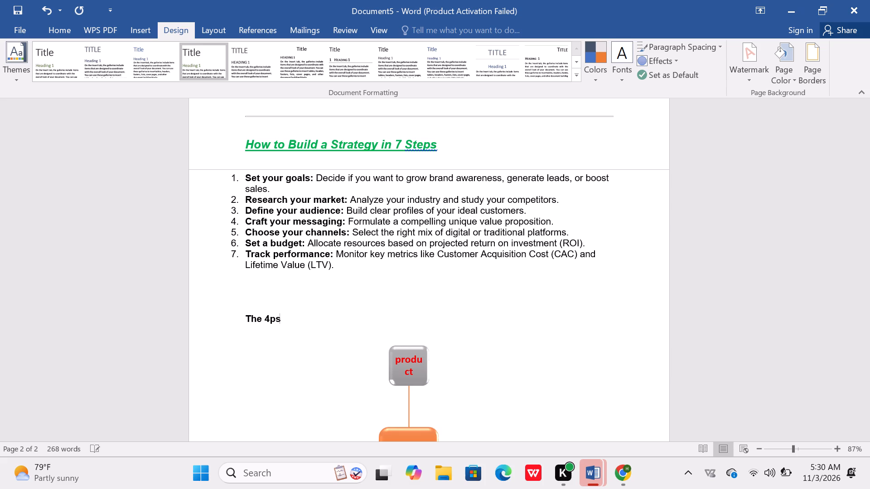
key(space)
key(o)
text(f)
key(space)
text(marketing)
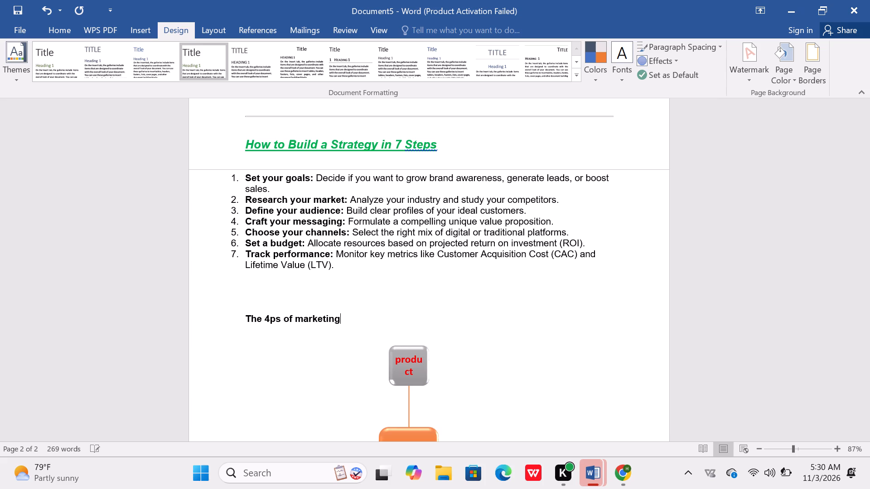
key(space)
text(strate)
key(g)
text(ies)
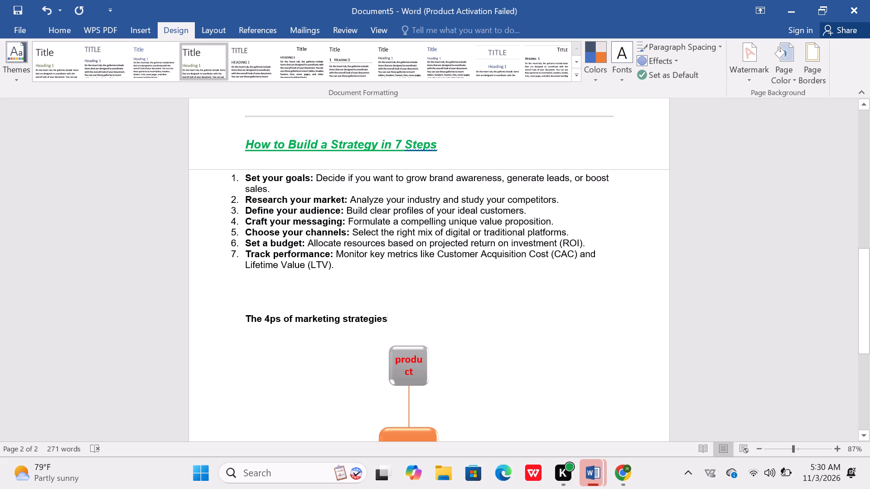
Format the title "The 4ps of marketing strategies" as 28 pt red text with yellow highlighting.
click(234, 315)
click(238, 316)
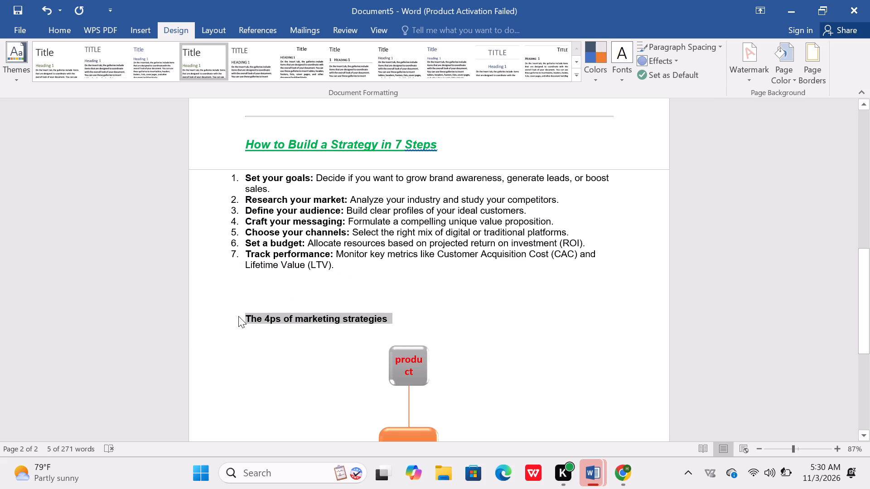
drag(238, 316, 394, 306)
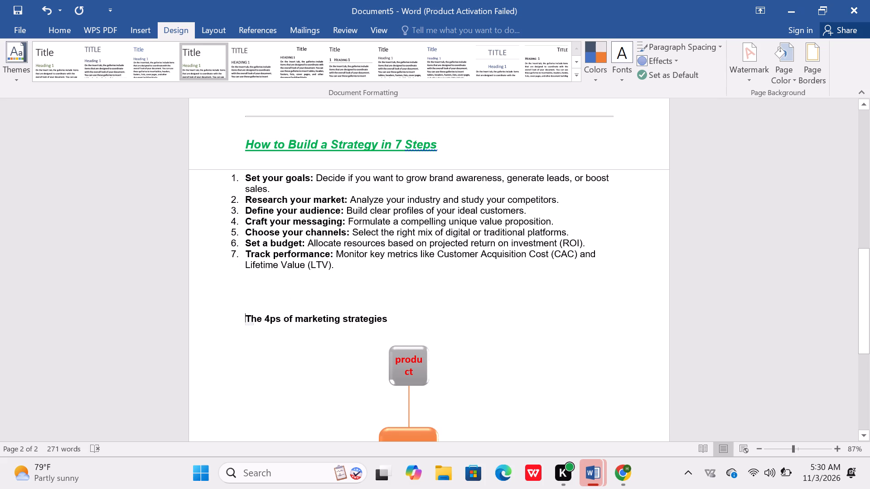
drag(394, 306, 349, 316)
click(243, 316)
drag(243, 316, 387, 317)
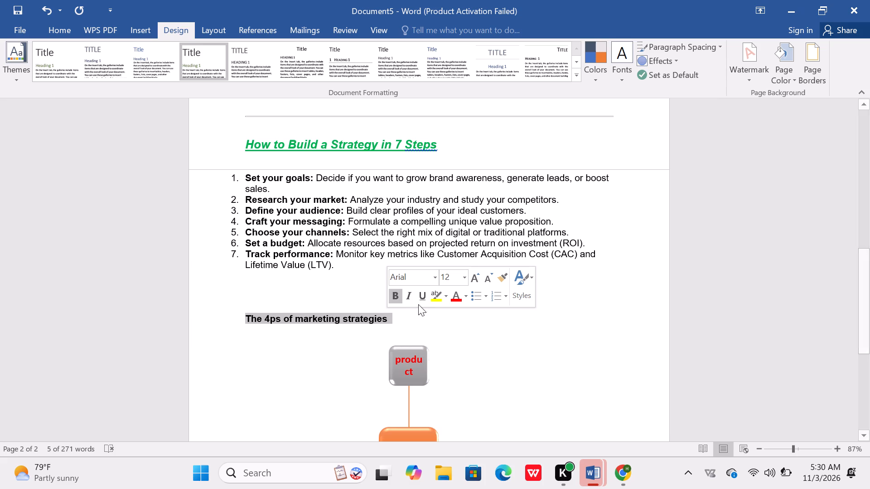
click(462, 281)
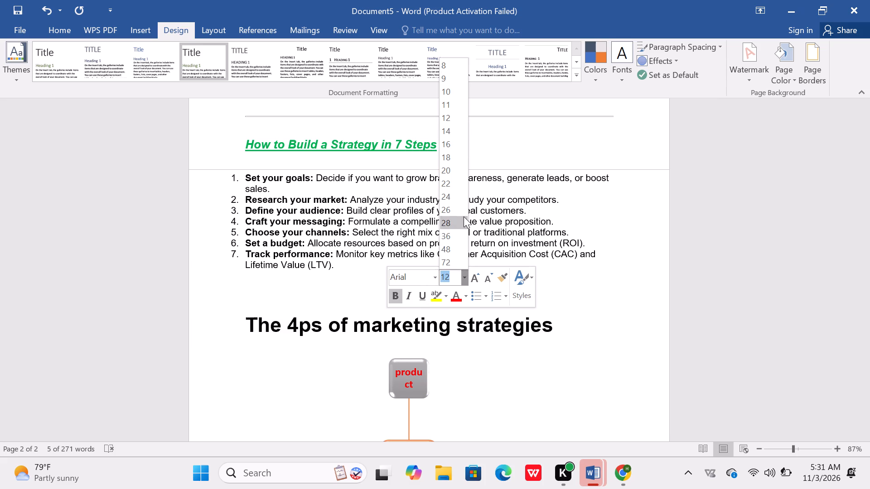
click(464, 217)
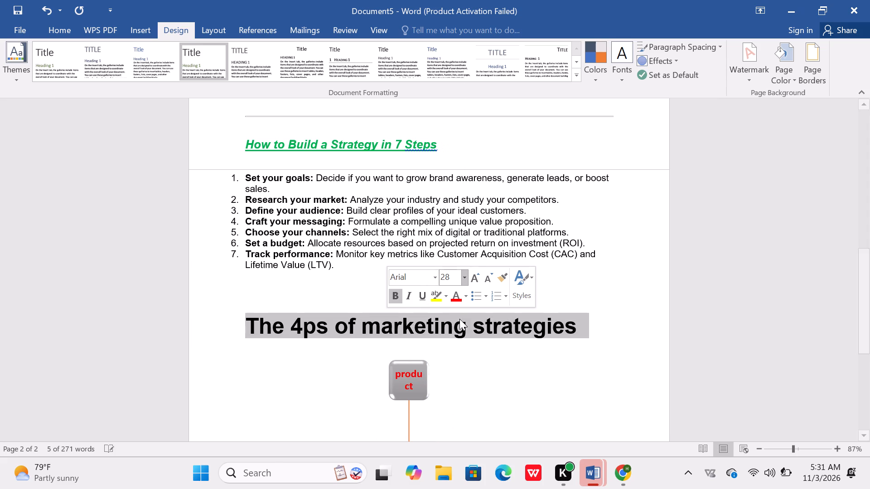
click(456, 301)
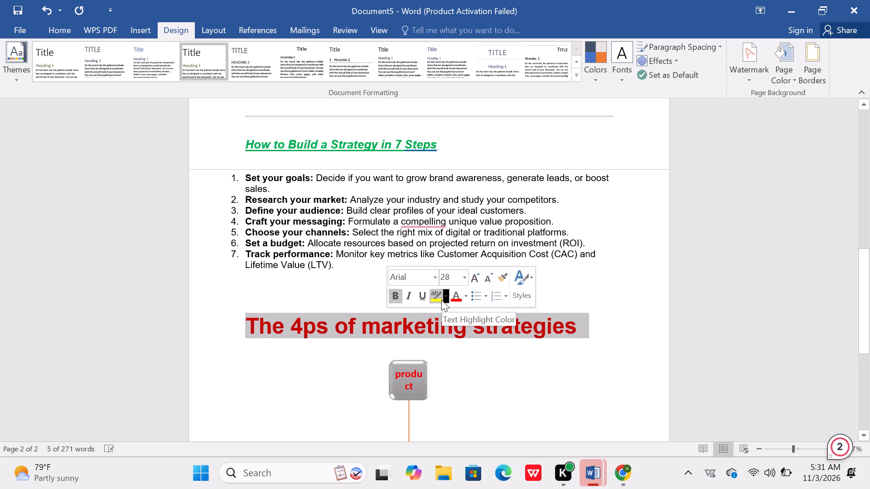
click(436, 299)
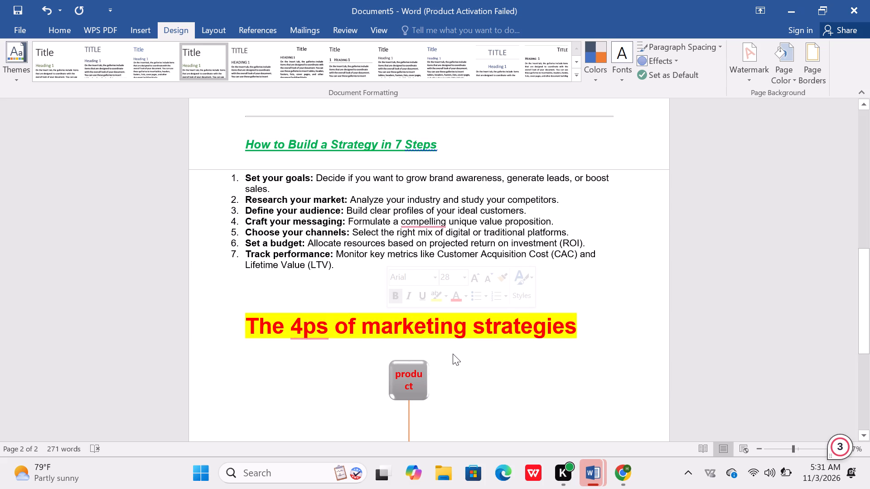
click(447, 367)
Underline the highlighted title "The 4ps of marketing strategies" above the SmartArt graphic.
scroll(447, 393, down, 7)
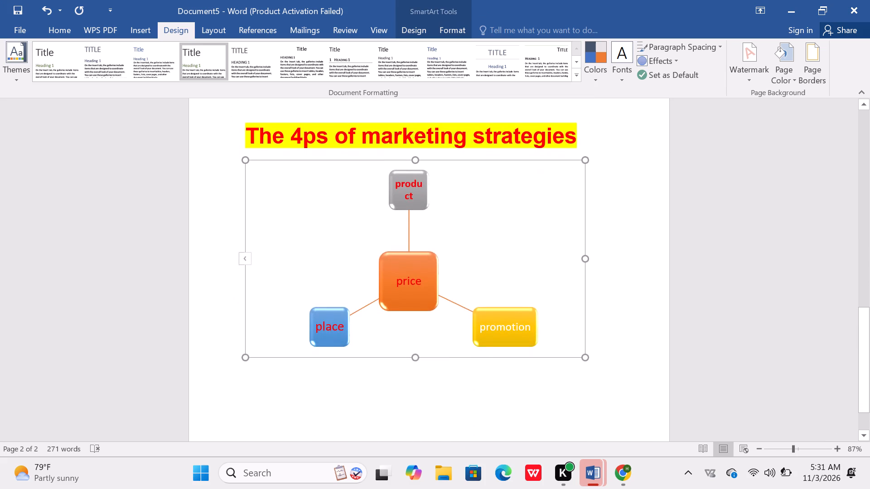
scroll(448, 393, down, 2)
scroll(439, 379, up, 7)
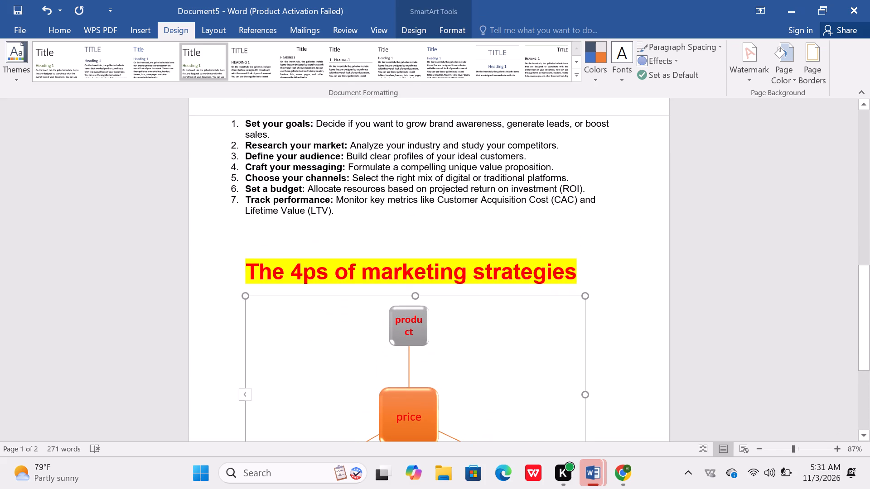
click(238, 285)
click(240, 279)
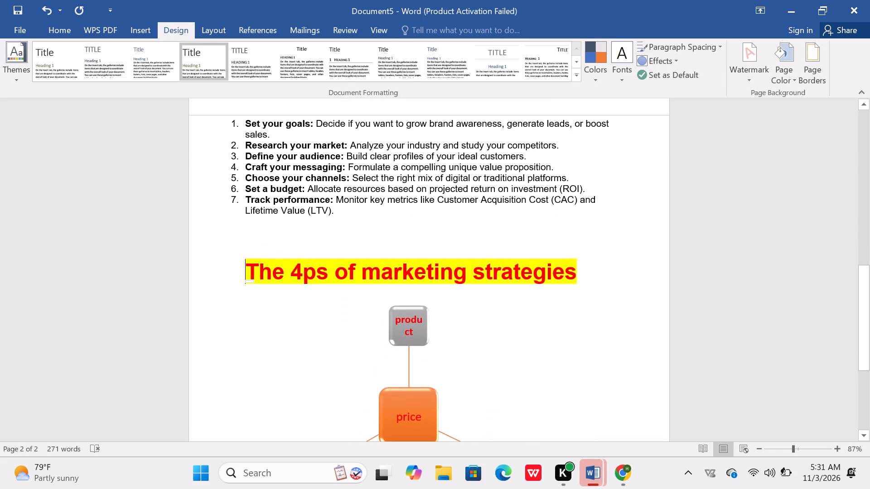
drag(240, 277, 508, 272)
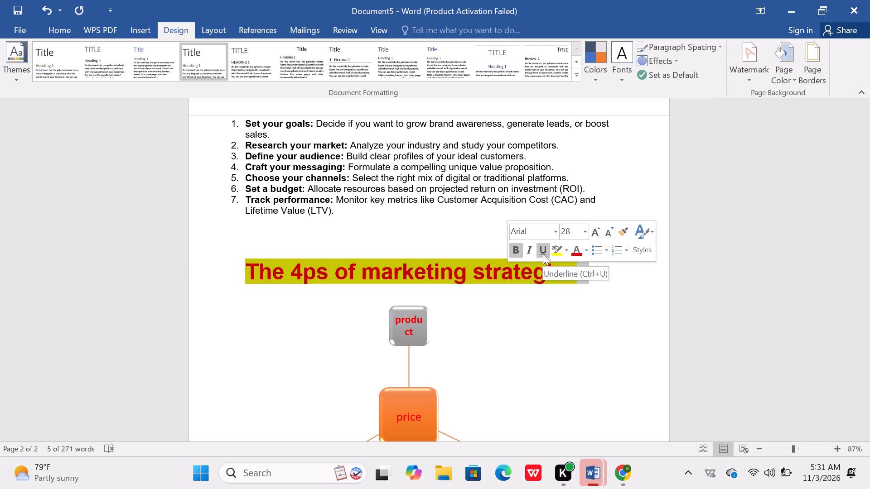
click(543, 254)
scroll(547, 316, down, 1)
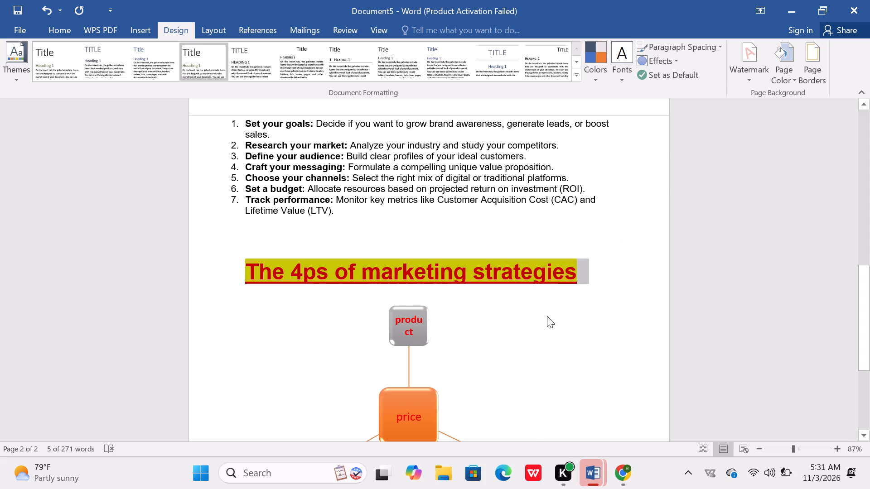
click(547, 316)
Review the document from the SmartArt graphic back up to the main "Marketing strategies" title.
scroll(547, 317, down, 5)
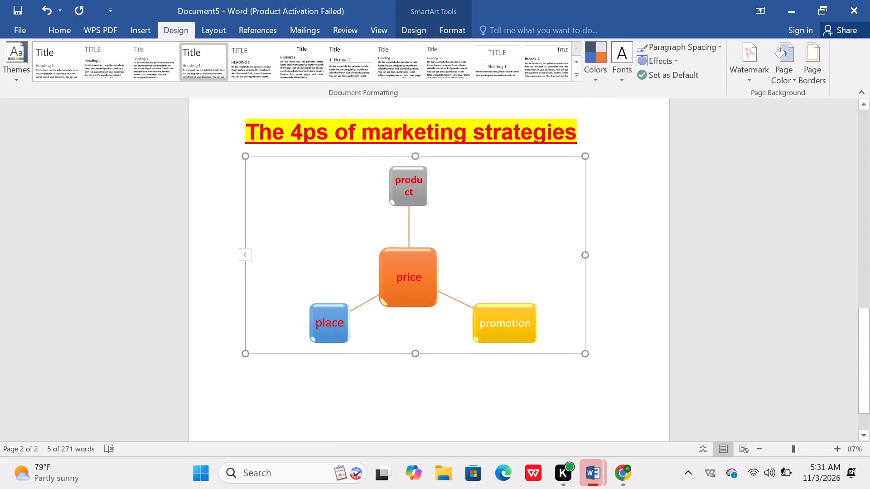
scroll(547, 318, down, 7)
scroll(547, 318, up, 5)
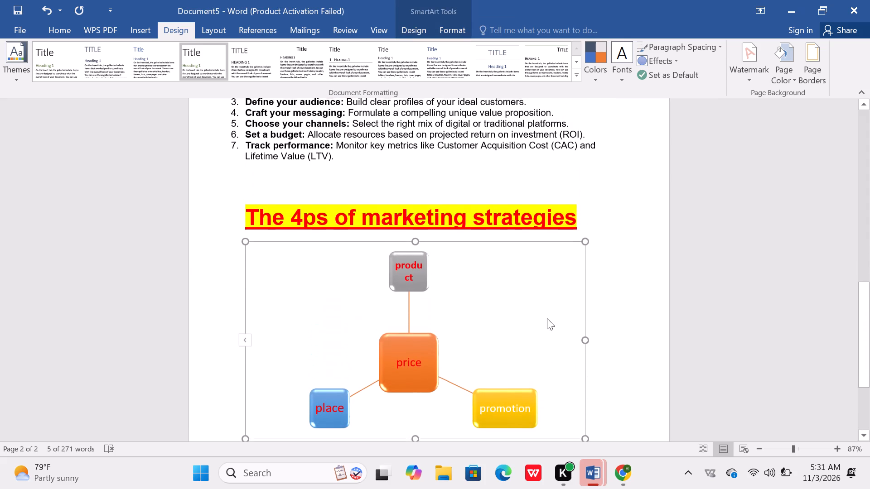
scroll(547, 318, up, 16)
scroll(546, 316, up, 8)
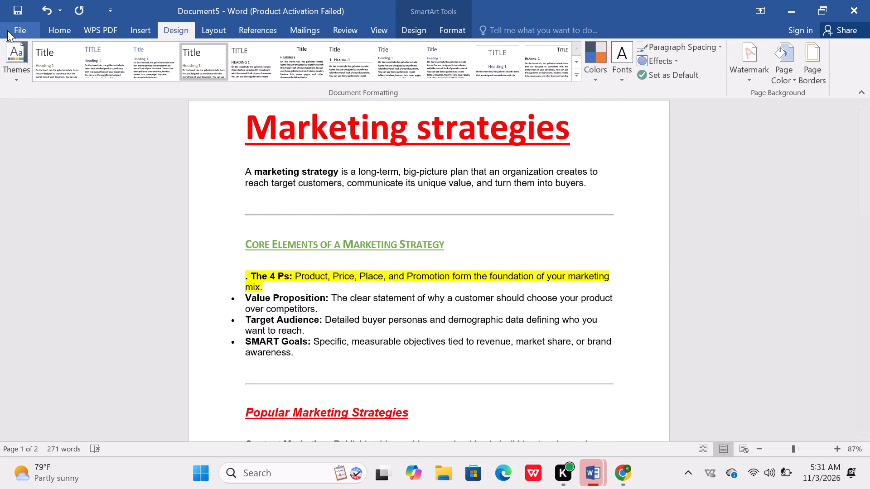
Save the document as a Word Document named "Marketing strategies" in the frank folder under Documents.
click(9, 24)
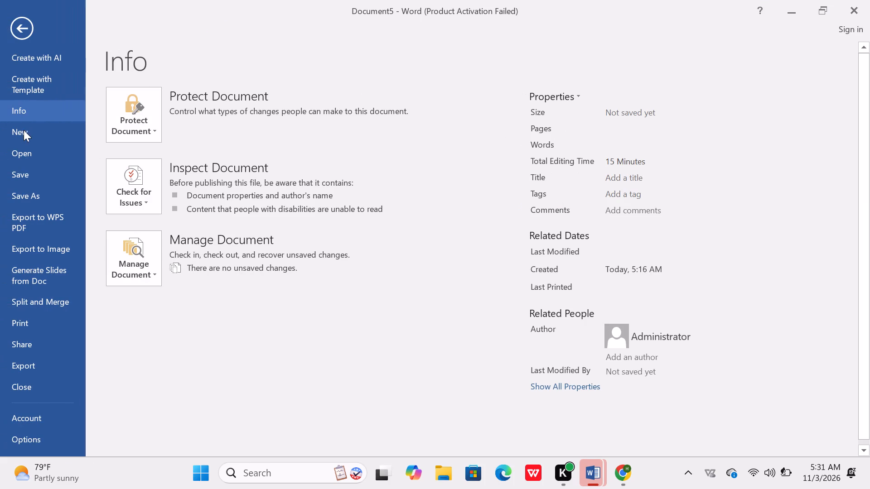
click(31, 168)
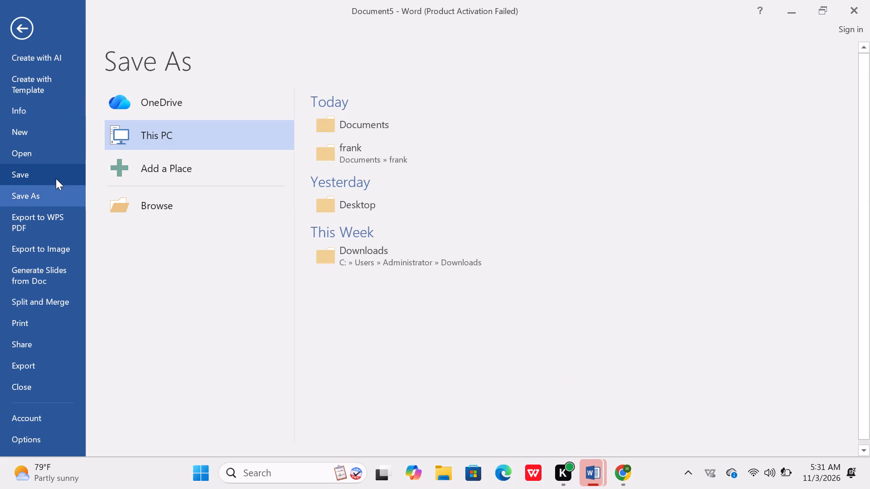
click(343, 163)
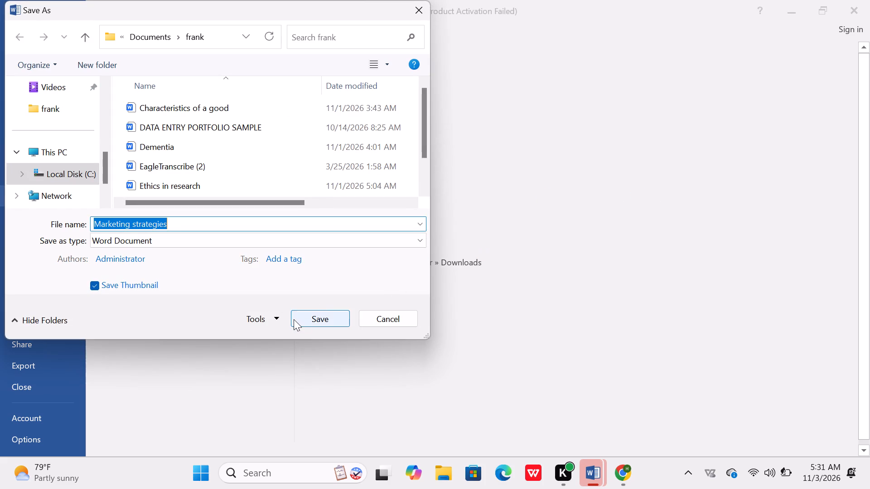
click(320, 321)
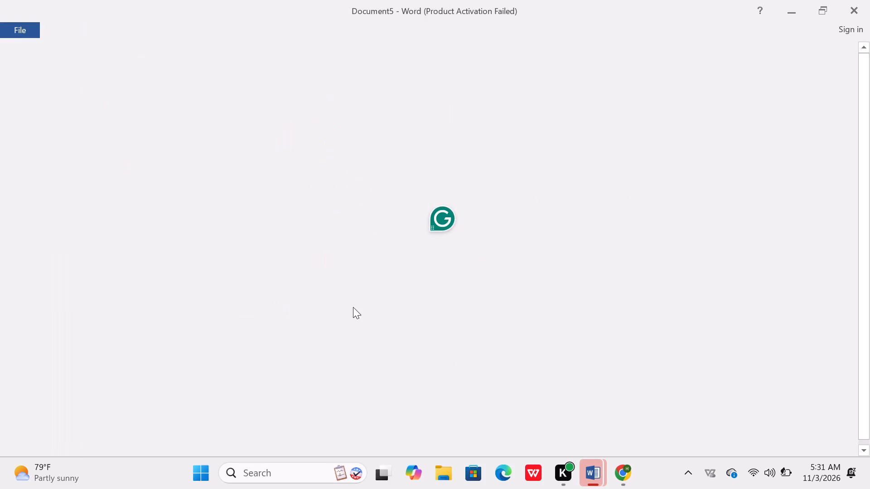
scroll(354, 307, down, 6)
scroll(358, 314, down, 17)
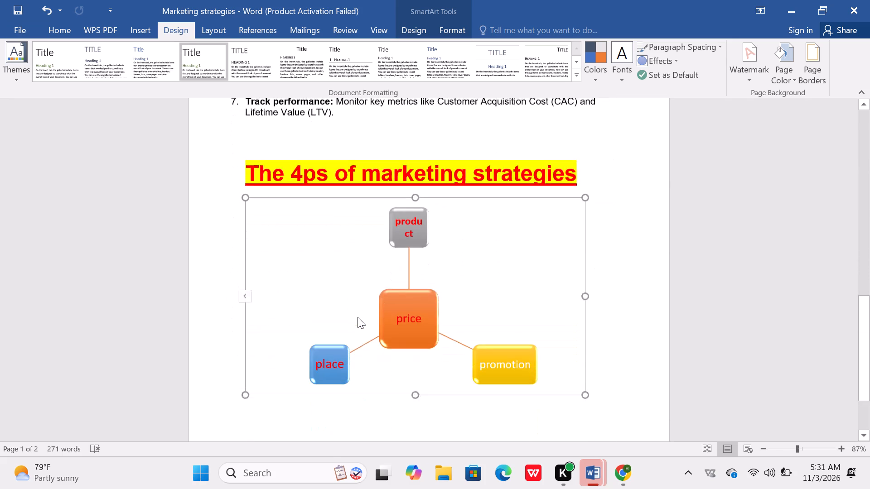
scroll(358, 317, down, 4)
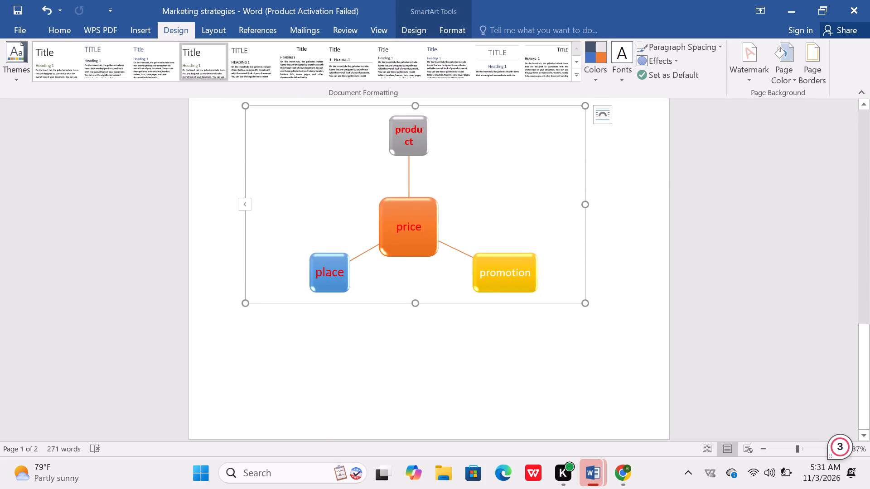